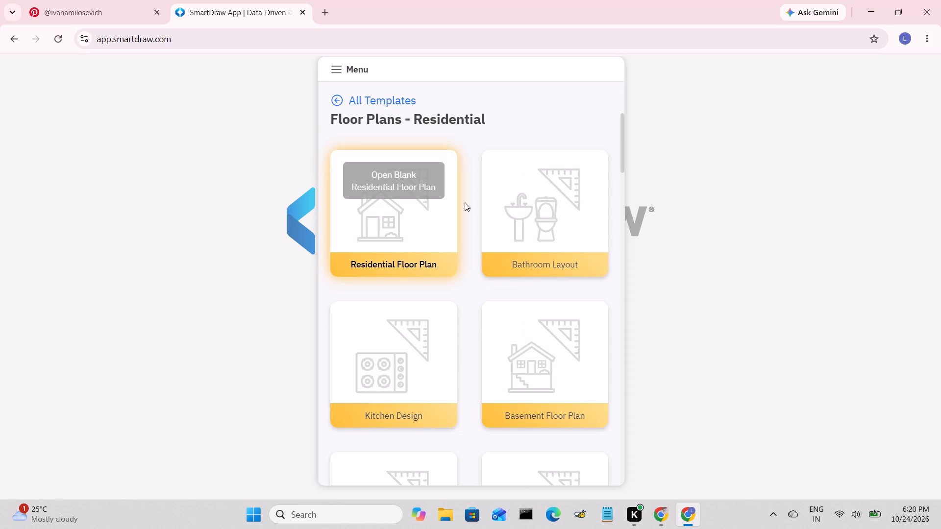
Open a blank Bathroom Layout document and dismiss the browser's split-view tip.
click(581, 211)
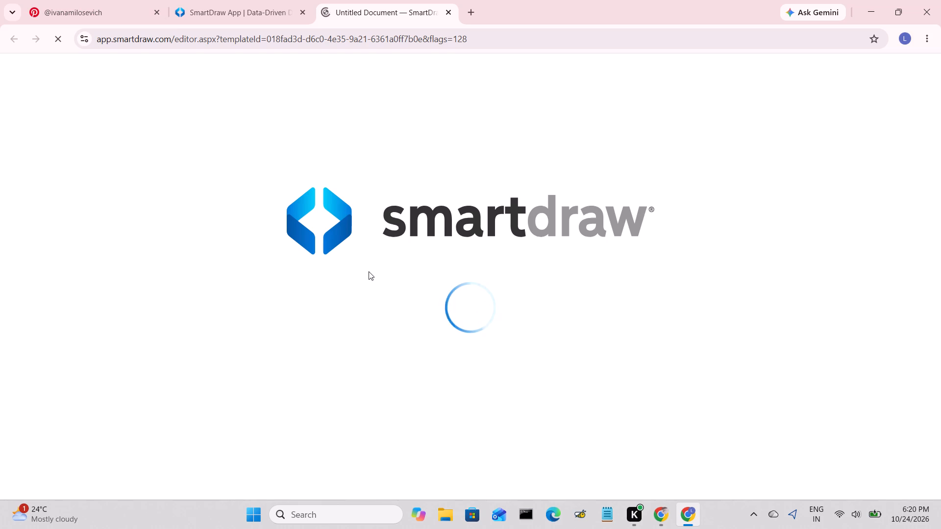
scroll(369, 271, down, 7)
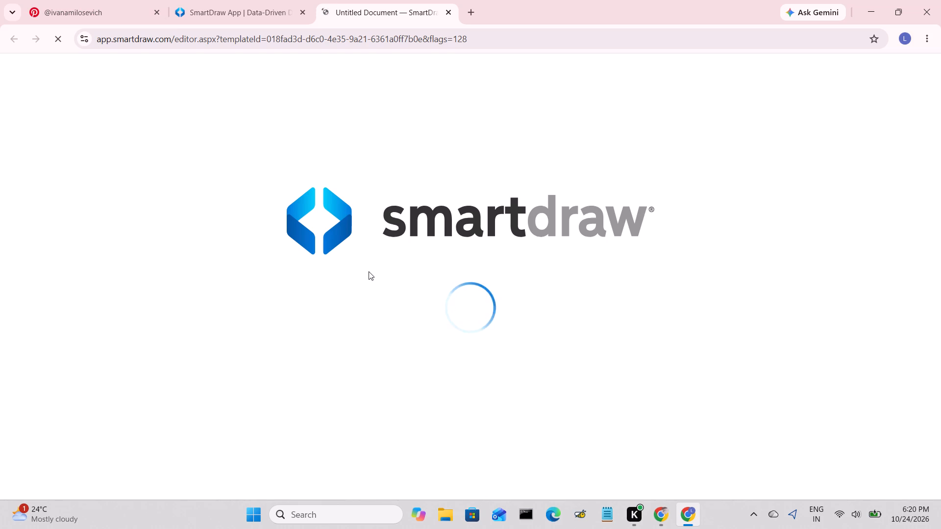
click(280, 1)
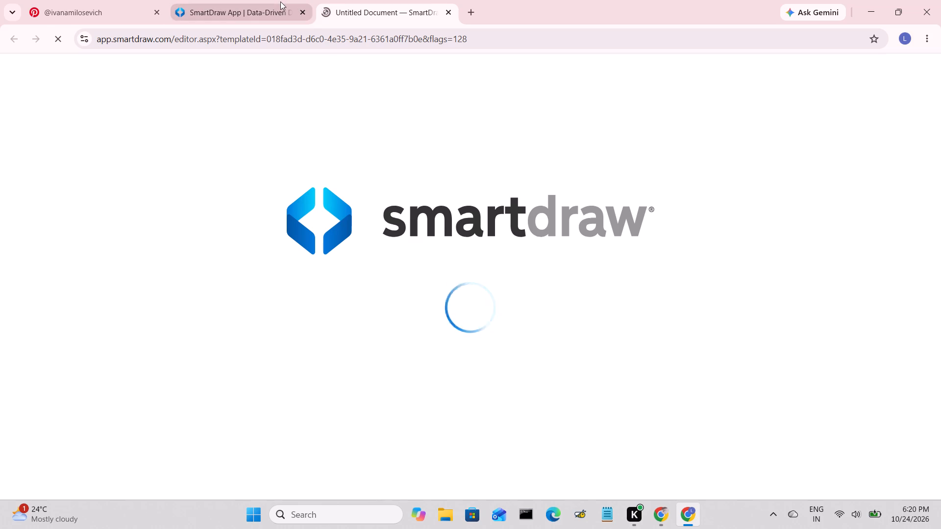
click(405, 14)
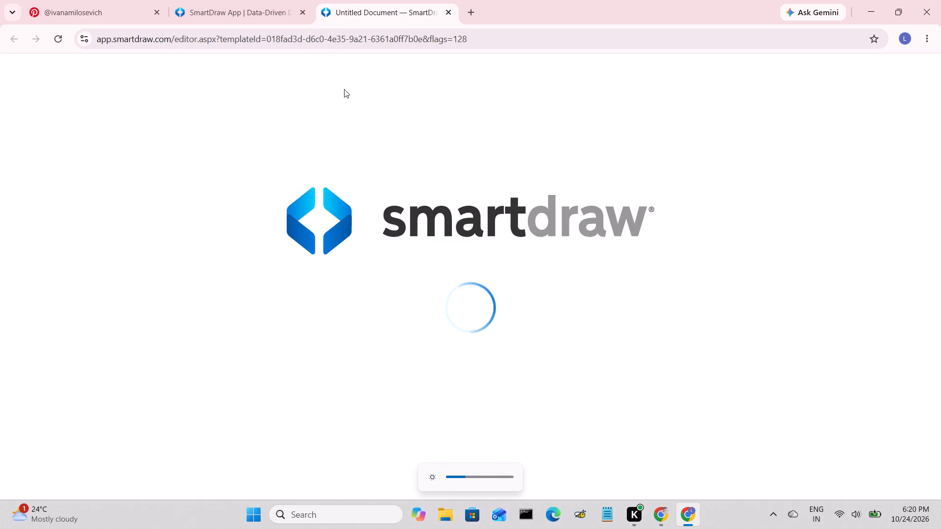
click(234, 6)
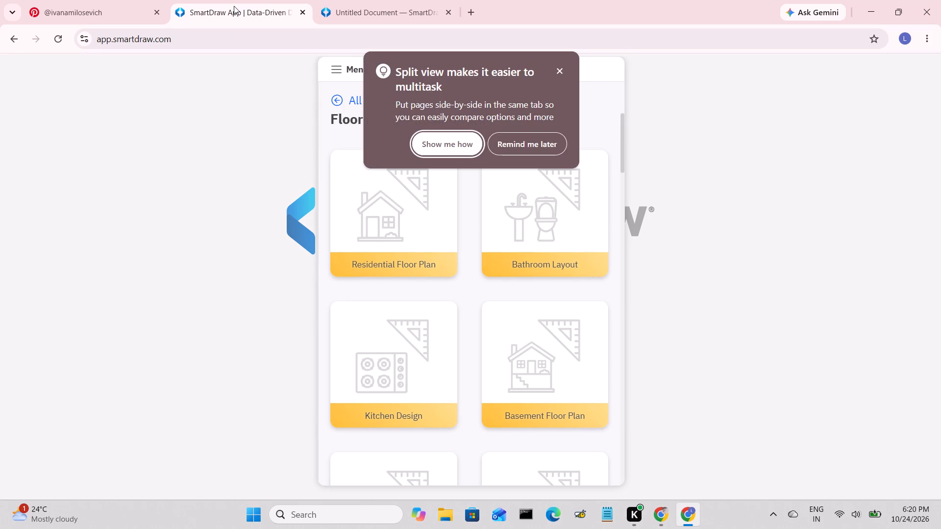
click(347, 0)
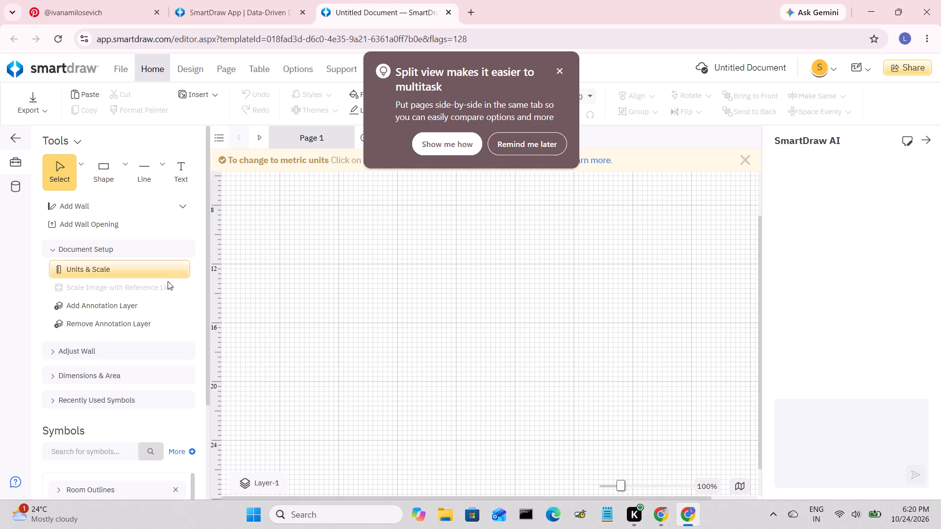
click(139, 305)
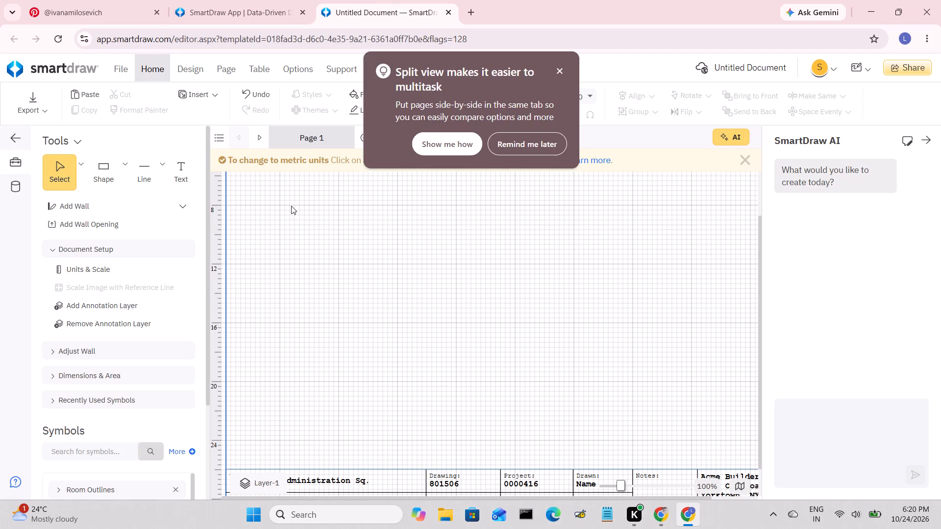
click(287, 204)
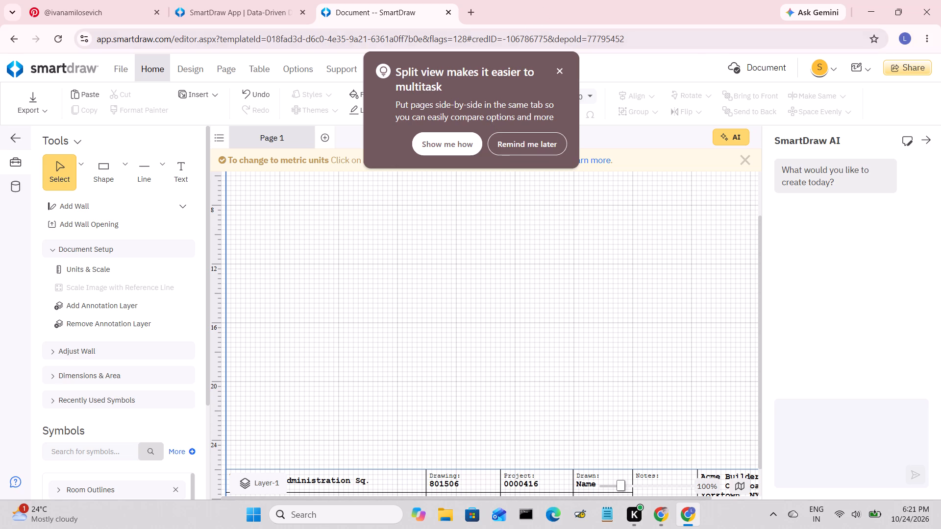
click(562, 71)
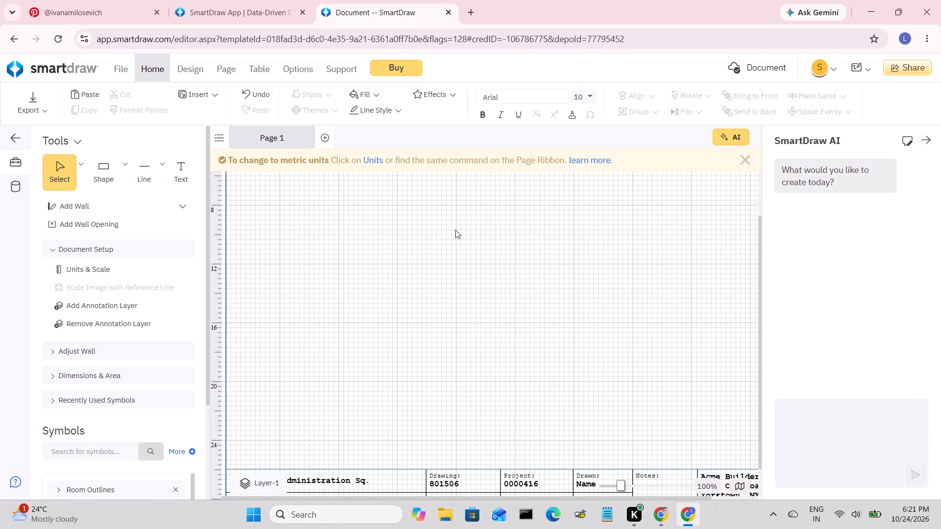
Place a Rectangular Room outline, 20' wide by 15' high, near the upper-left corner of the page.
scroll(453, 233, up, 1)
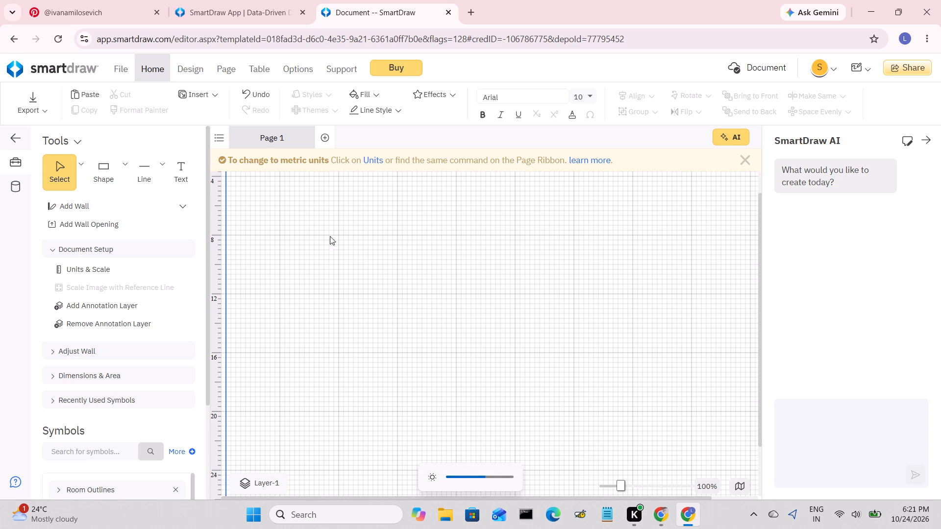
scroll(158, 343, down, 3)
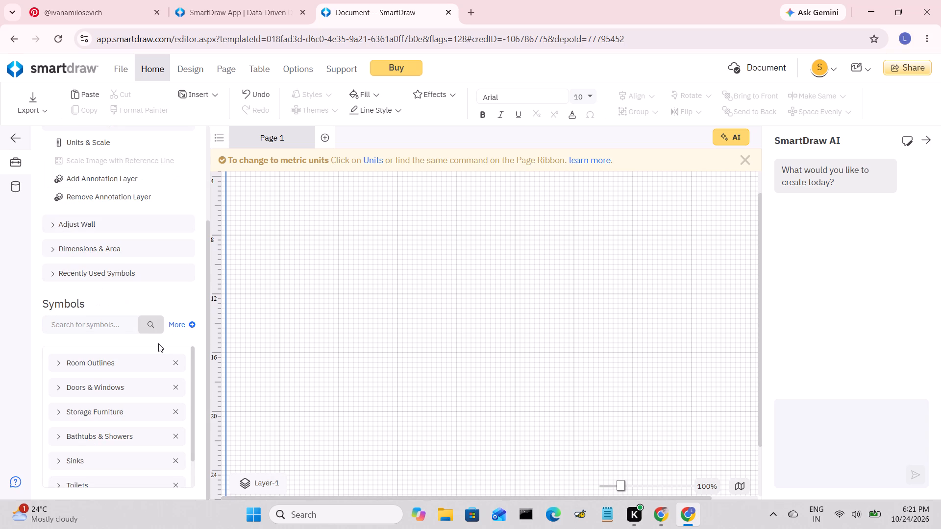
scroll(158, 343, down, 2)
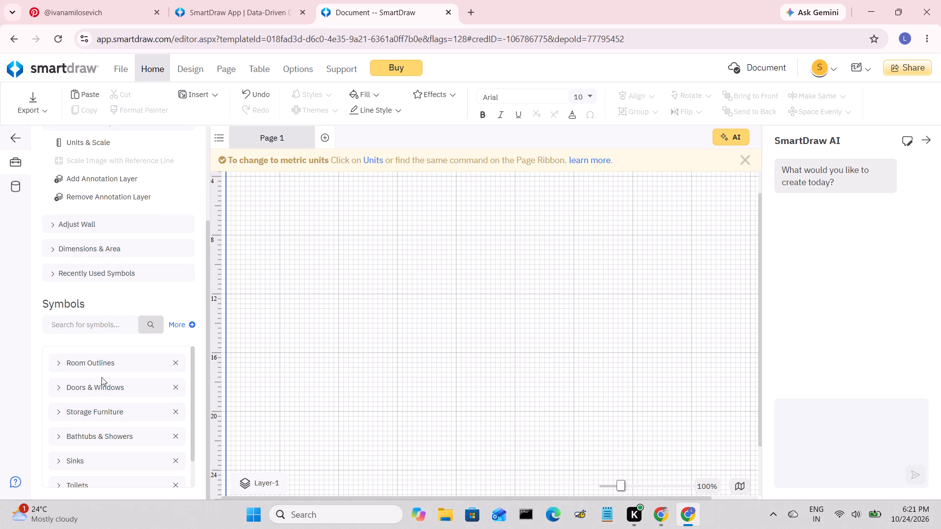
click(101, 365)
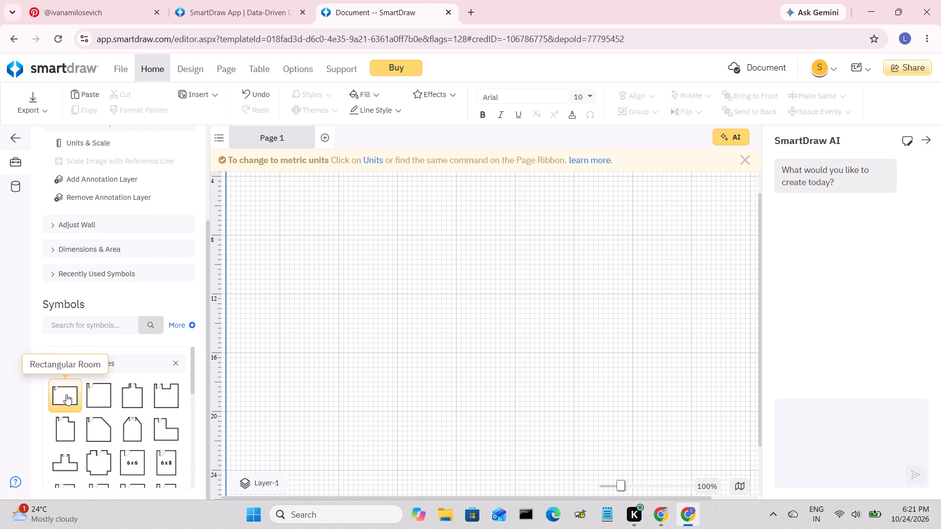
drag(66, 395, 308, 239)
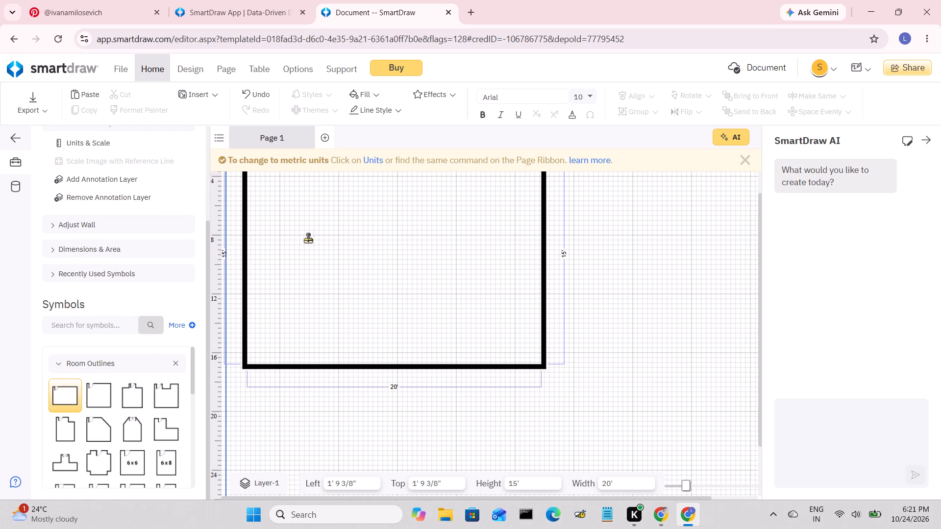
drag(308, 239, 308, 239)
Place an outward-swinging 28" door from Doors & Windows in the room's bottom wall, close to the right corner.
scroll(127, 407, down, 1)
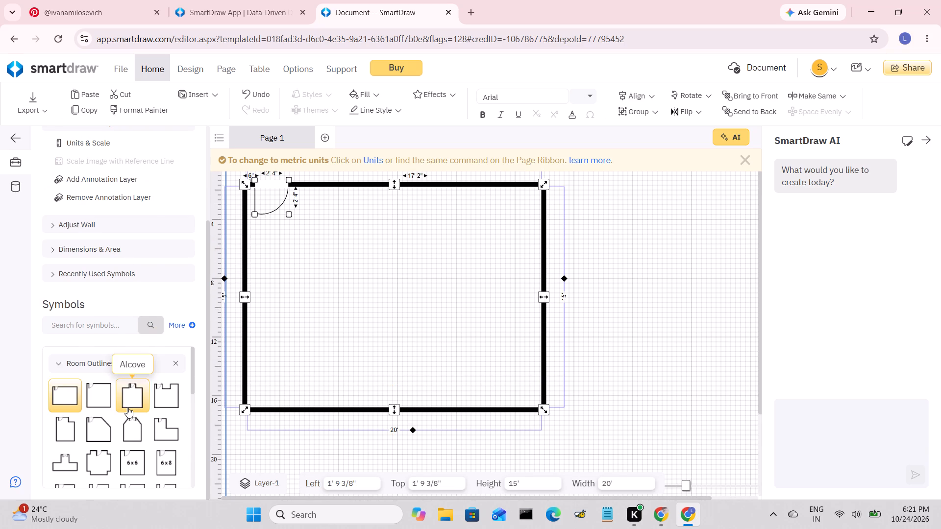
scroll(127, 407, down, 3)
click(102, 370)
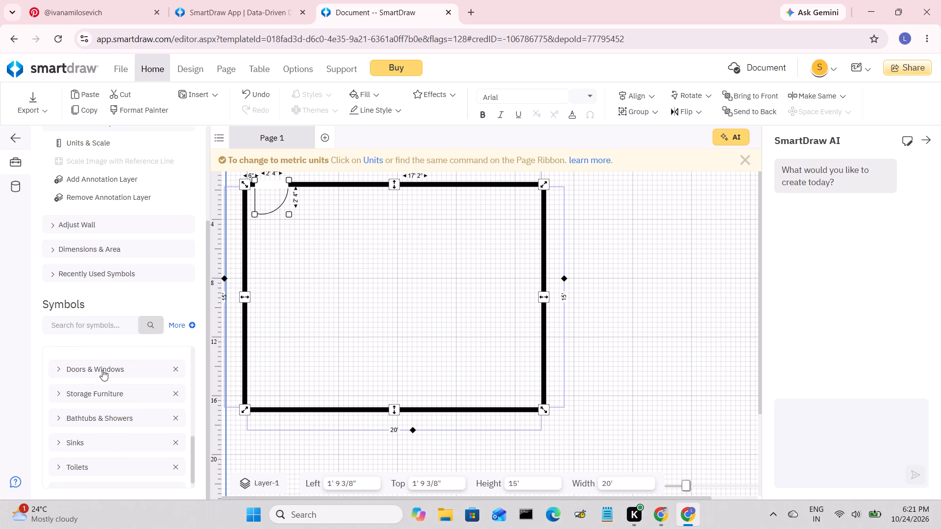
drag(130, 397, 292, 416)
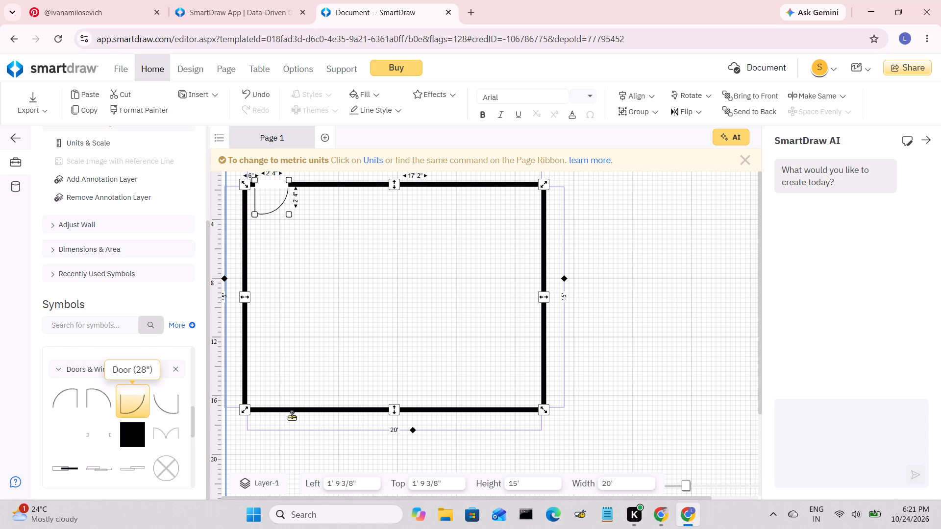
drag(292, 416, 279, 430)
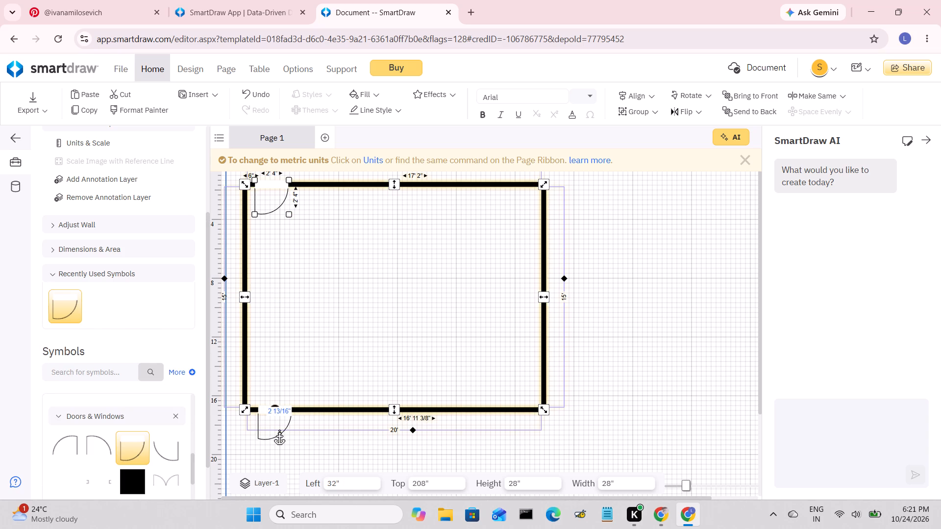
scroll(128, 447, down, 1)
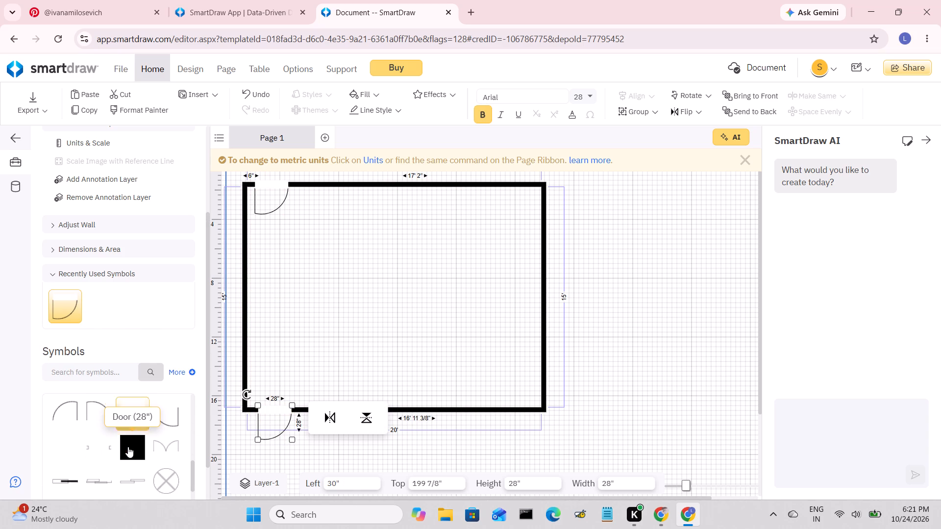
scroll(128, 447, down, 1)
drag(271, 425, 515, 414)
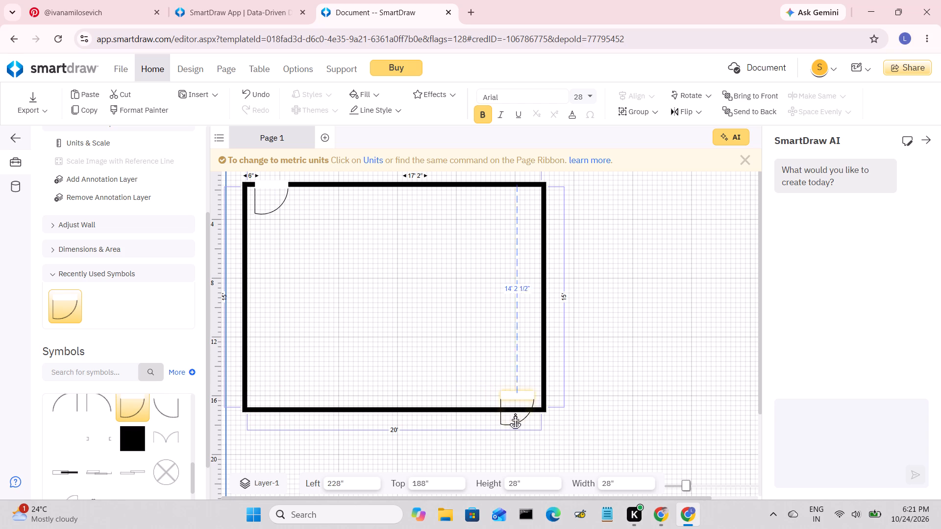
drag(515, 414, 512, 417)
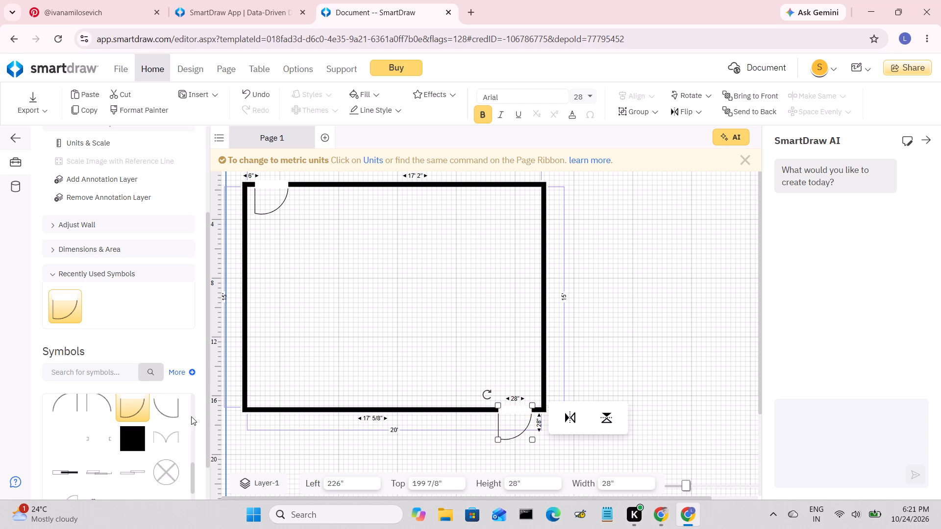
Add a mirrored 28" door directly left of the bottom-wall door so the two form a double door.
drag(166, 412, 509, 423)
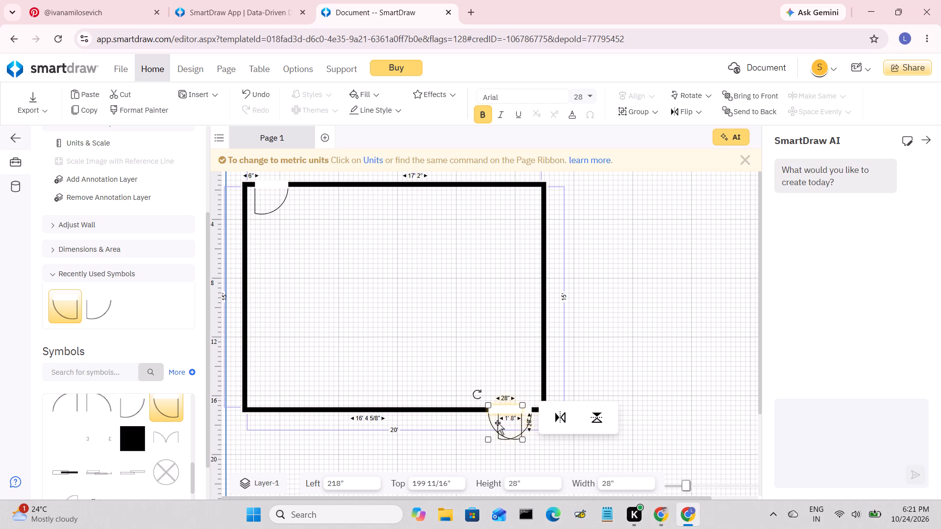
drag(499, 423, 474, 423)
click(740, 391)
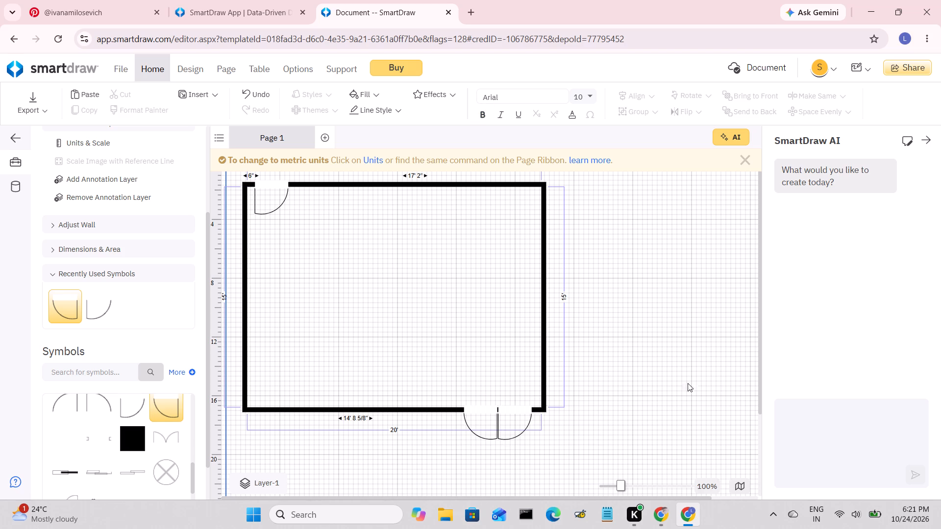
Look through the remaining Doors & Windows symbols and the Storage Furniture symbols.
scroll(102, 463, down, 1)
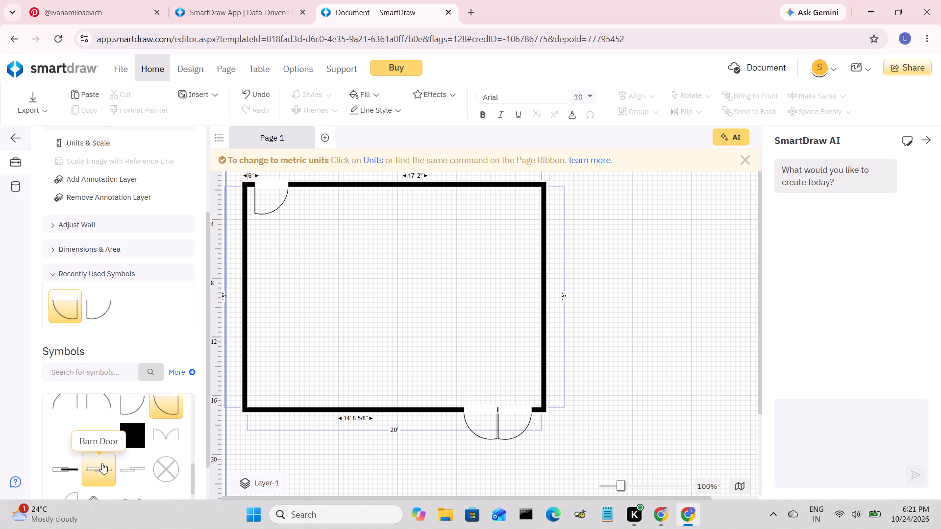
scroll(102, 463, down, 1)
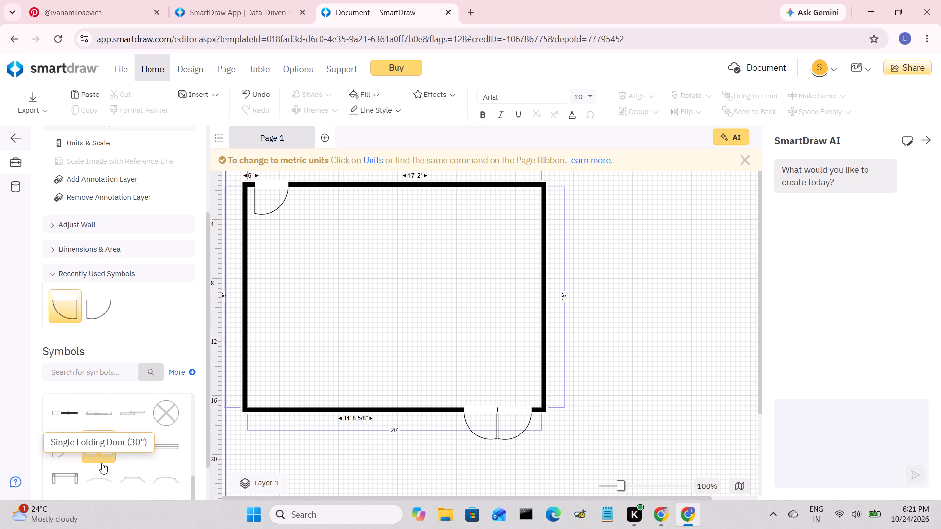
scroll(102, 463, down, 1)
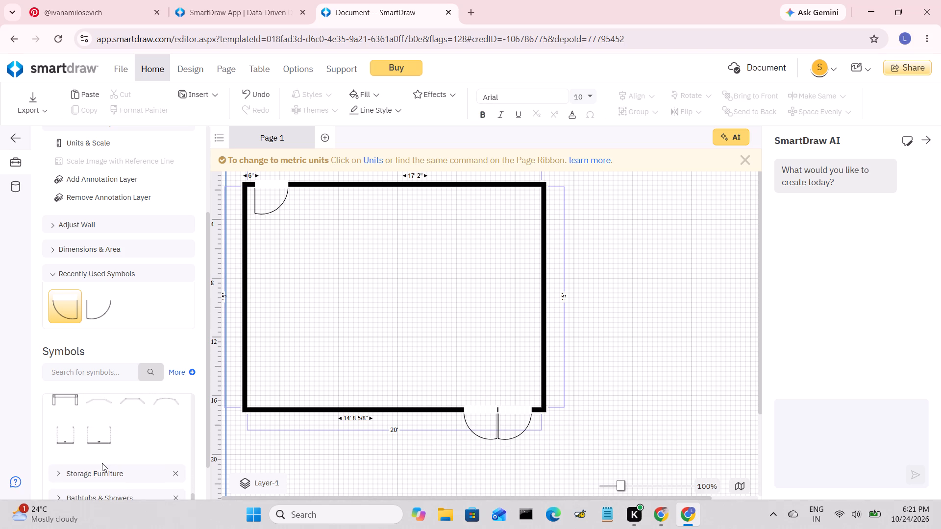
scroll(102, 463, down, 2)
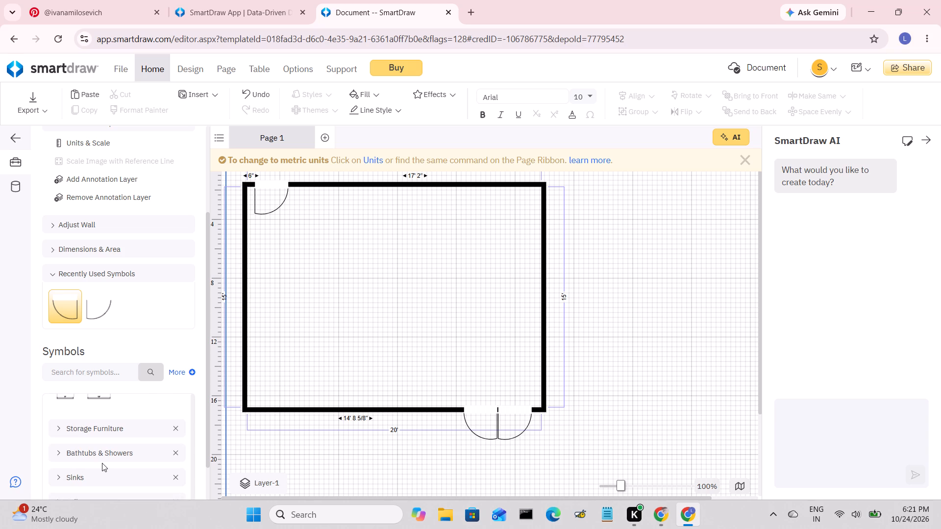
click(99, 430)
scroll(99, 430, down, 1)
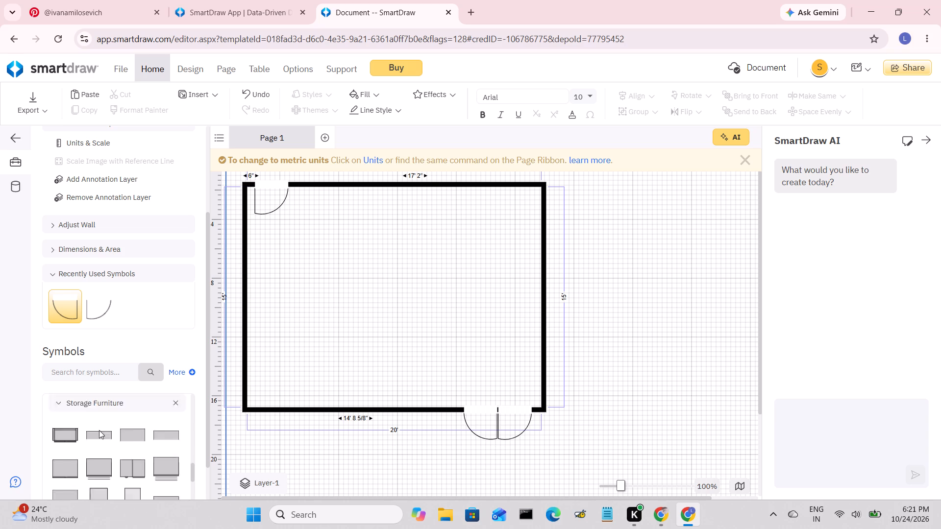
scroll(99, 430, down, 1)
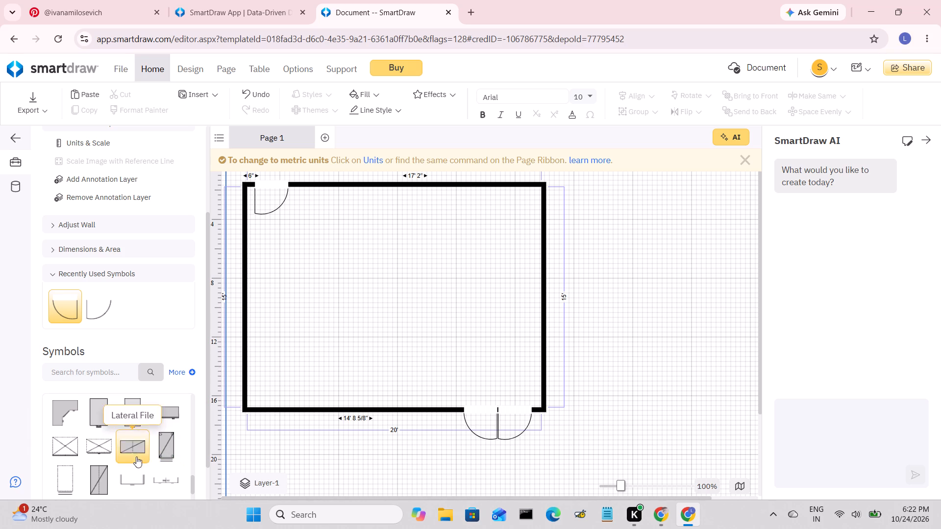
scroll(105, 475, down, 3)
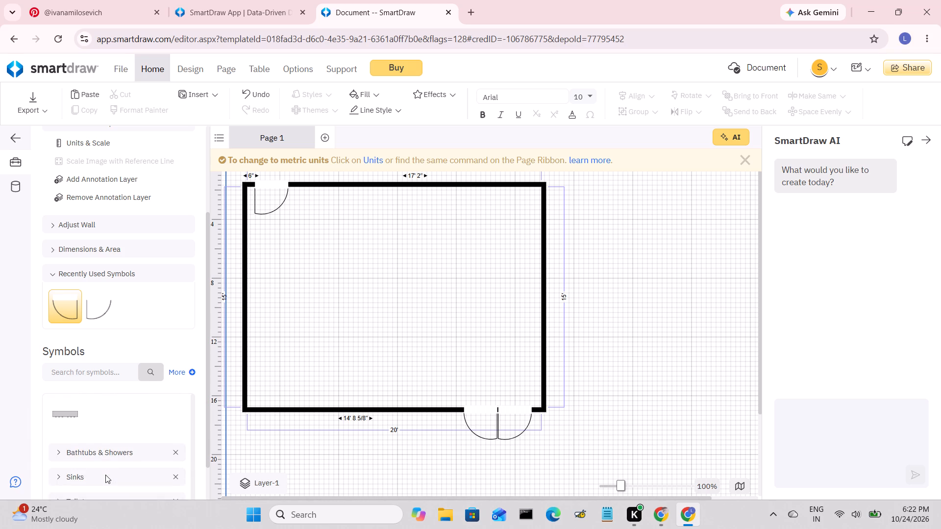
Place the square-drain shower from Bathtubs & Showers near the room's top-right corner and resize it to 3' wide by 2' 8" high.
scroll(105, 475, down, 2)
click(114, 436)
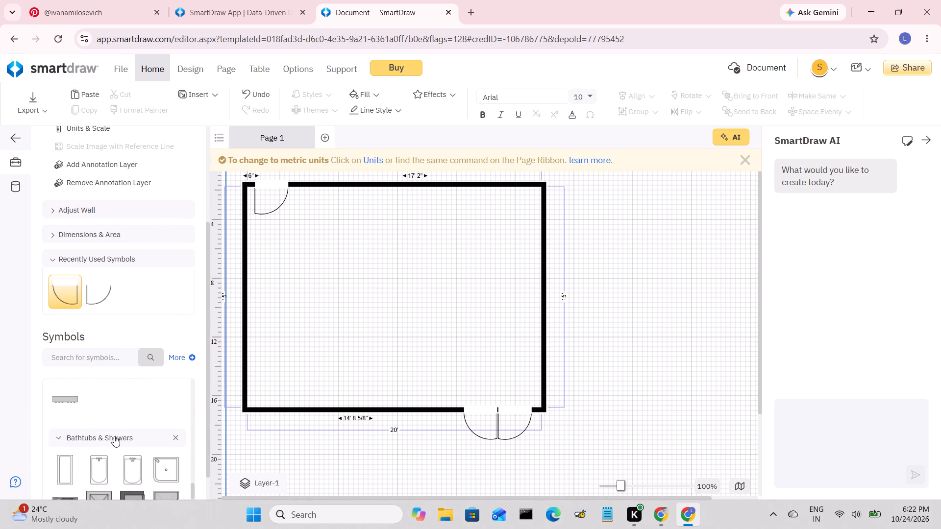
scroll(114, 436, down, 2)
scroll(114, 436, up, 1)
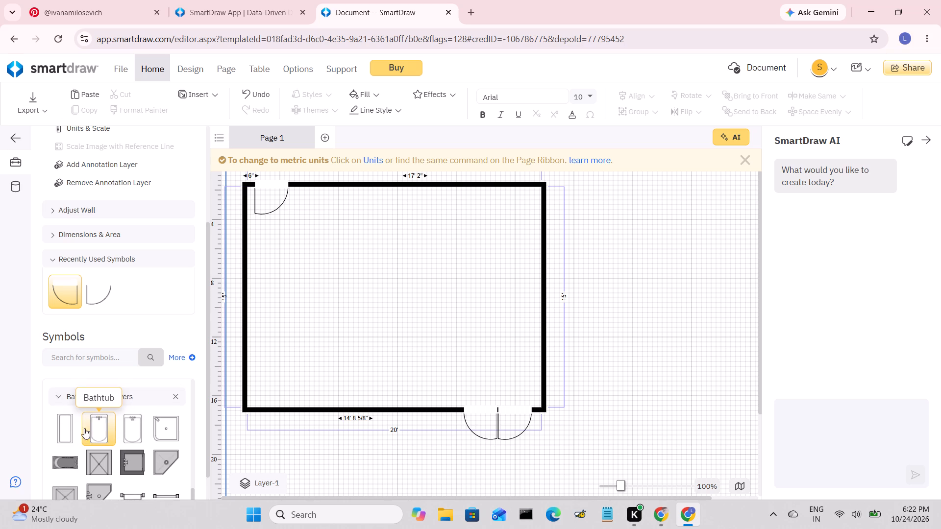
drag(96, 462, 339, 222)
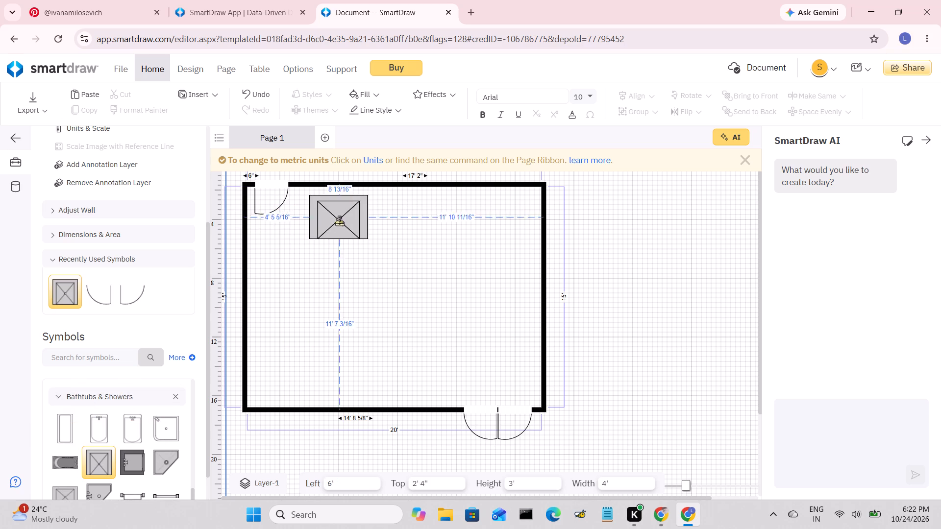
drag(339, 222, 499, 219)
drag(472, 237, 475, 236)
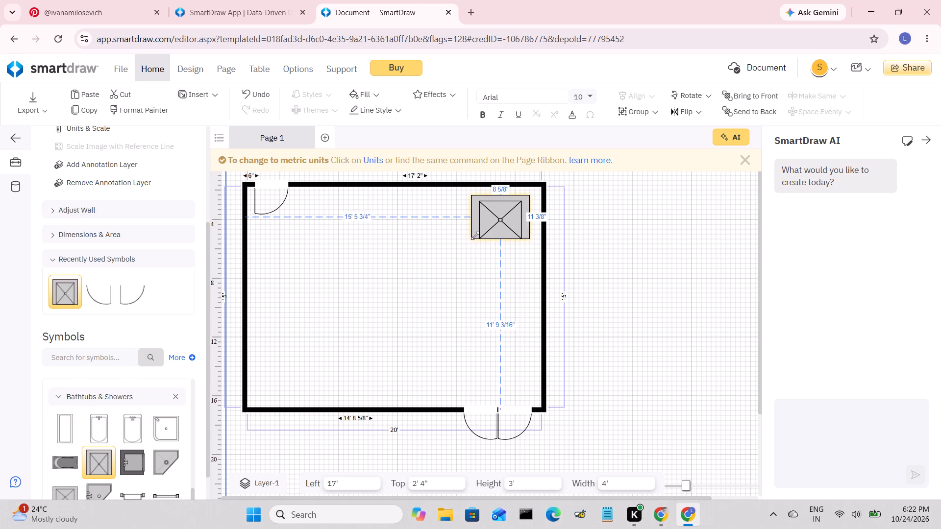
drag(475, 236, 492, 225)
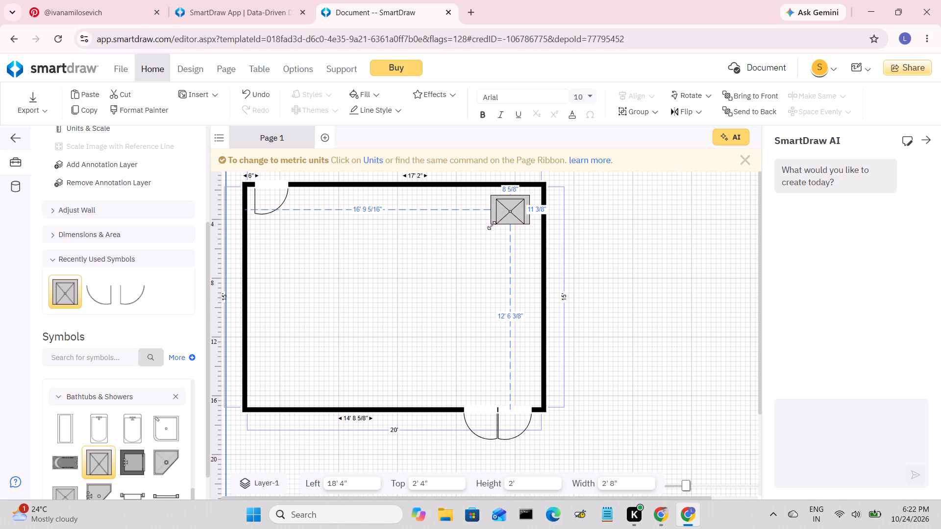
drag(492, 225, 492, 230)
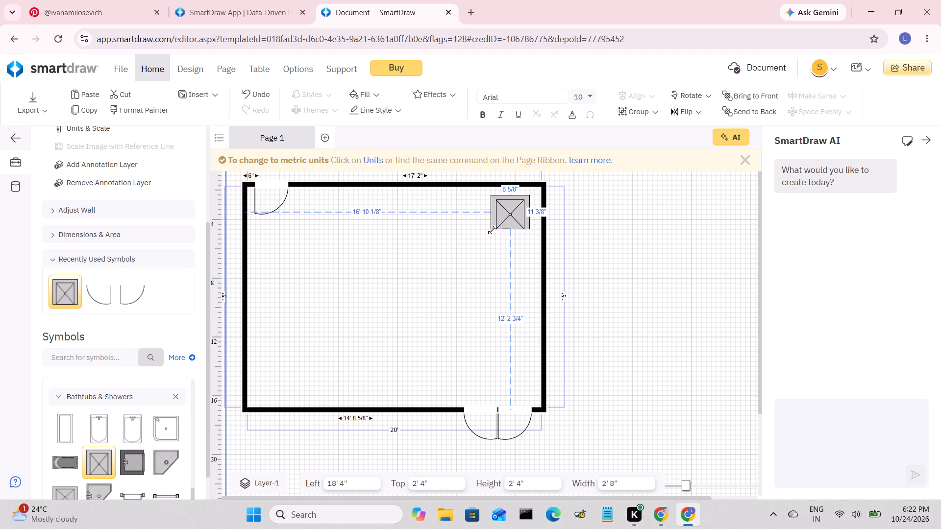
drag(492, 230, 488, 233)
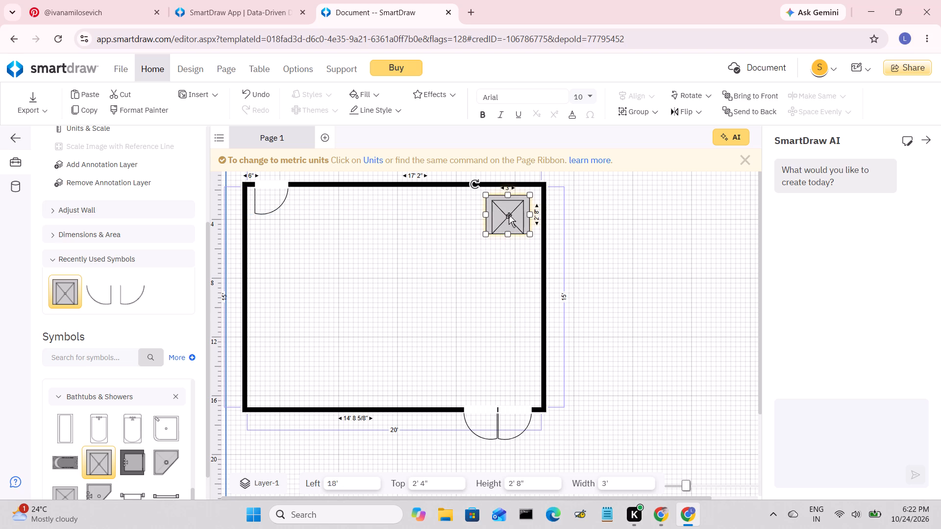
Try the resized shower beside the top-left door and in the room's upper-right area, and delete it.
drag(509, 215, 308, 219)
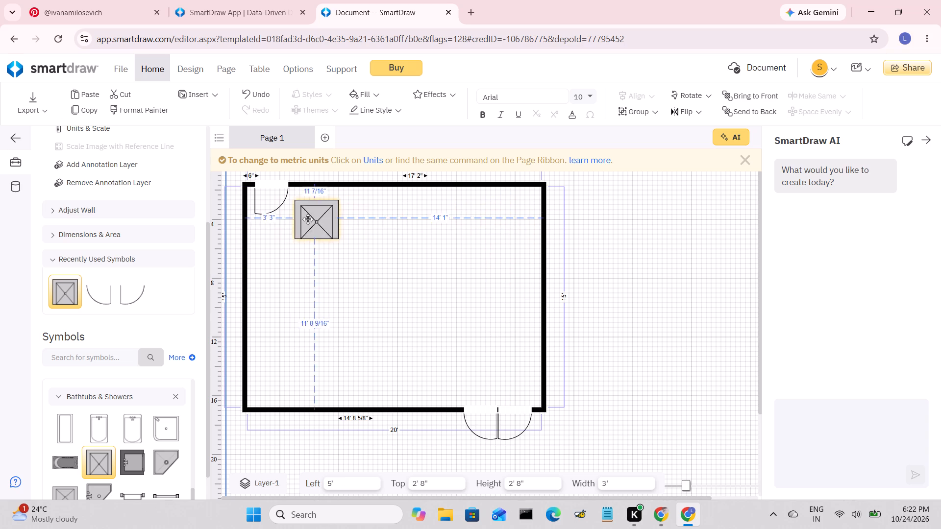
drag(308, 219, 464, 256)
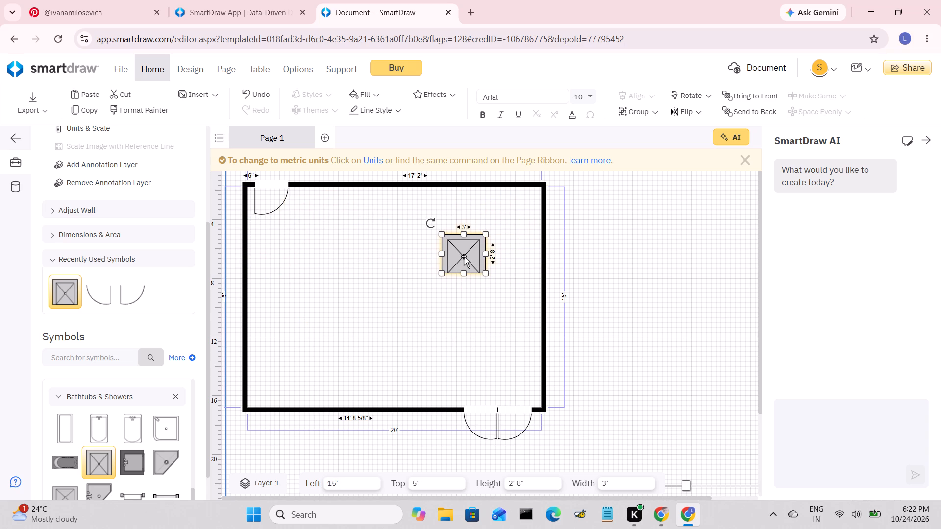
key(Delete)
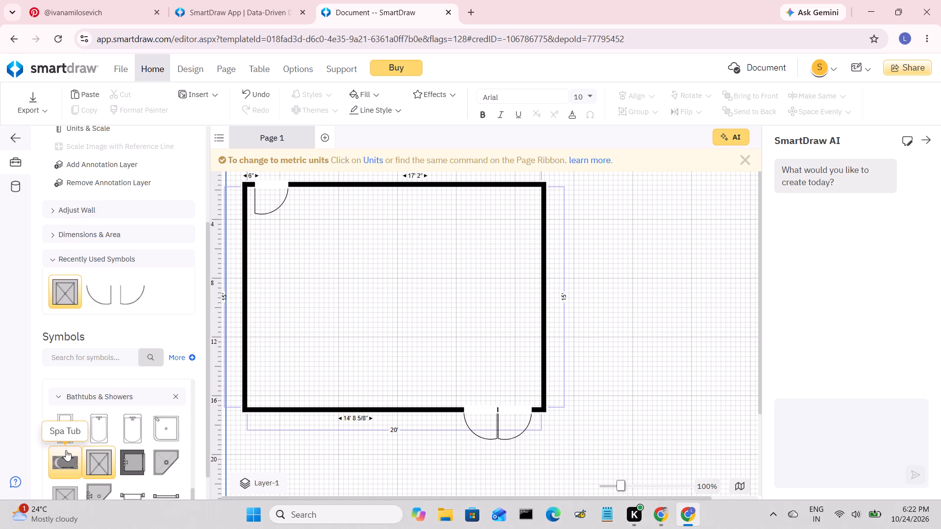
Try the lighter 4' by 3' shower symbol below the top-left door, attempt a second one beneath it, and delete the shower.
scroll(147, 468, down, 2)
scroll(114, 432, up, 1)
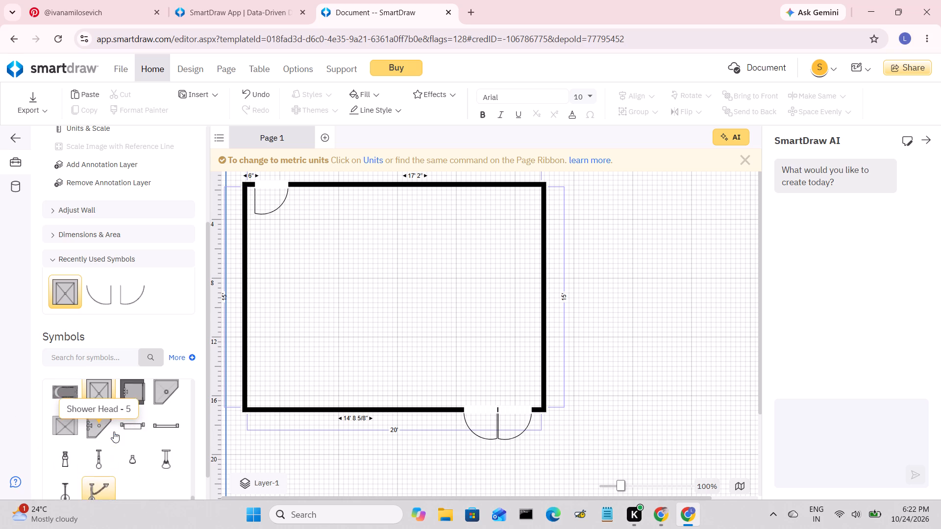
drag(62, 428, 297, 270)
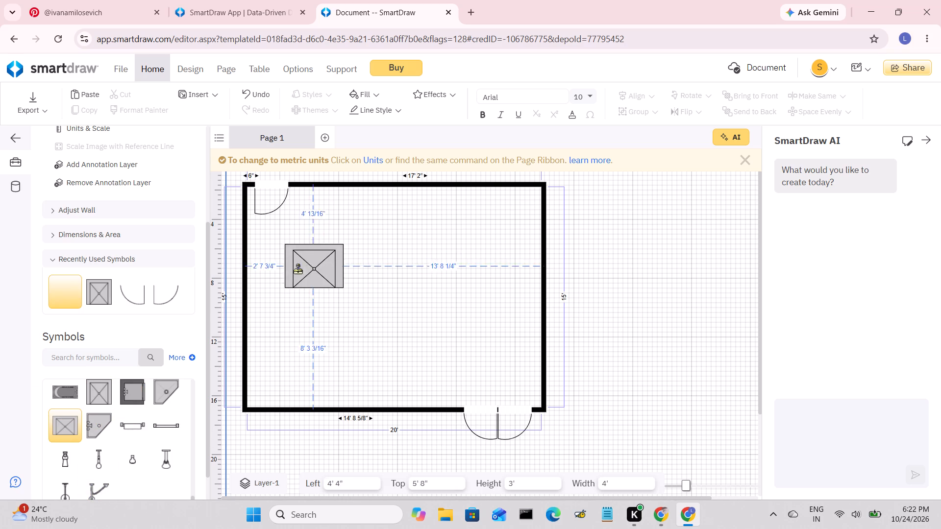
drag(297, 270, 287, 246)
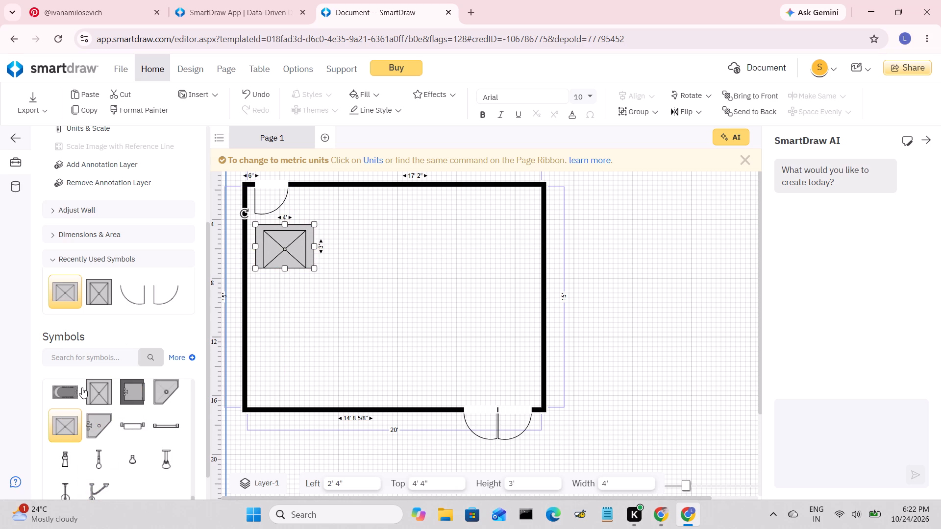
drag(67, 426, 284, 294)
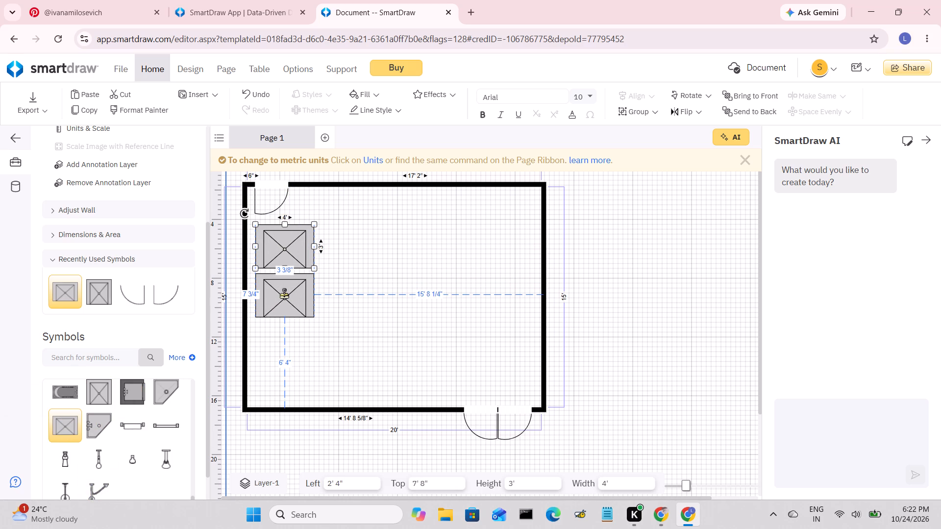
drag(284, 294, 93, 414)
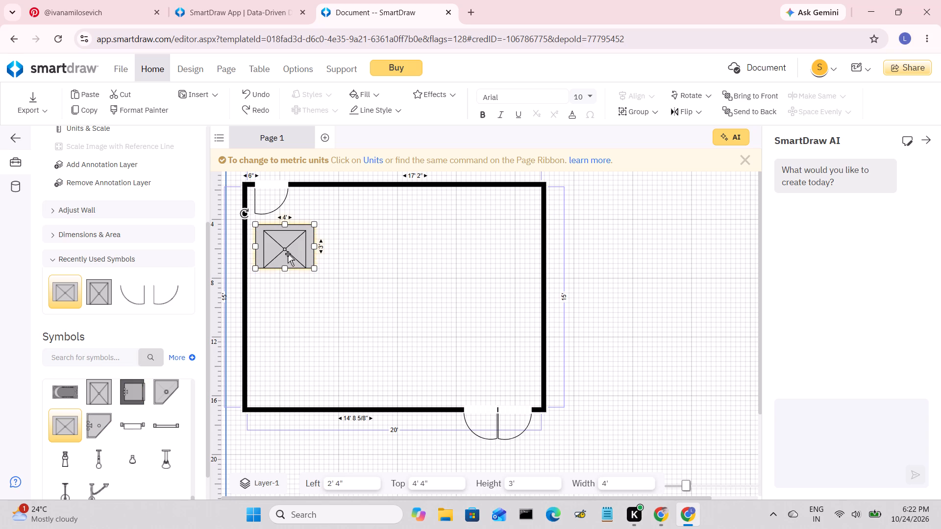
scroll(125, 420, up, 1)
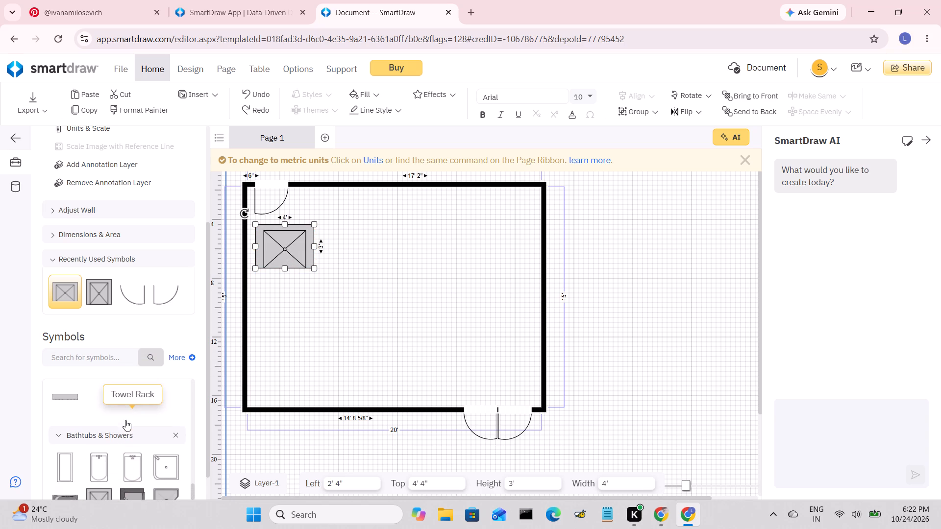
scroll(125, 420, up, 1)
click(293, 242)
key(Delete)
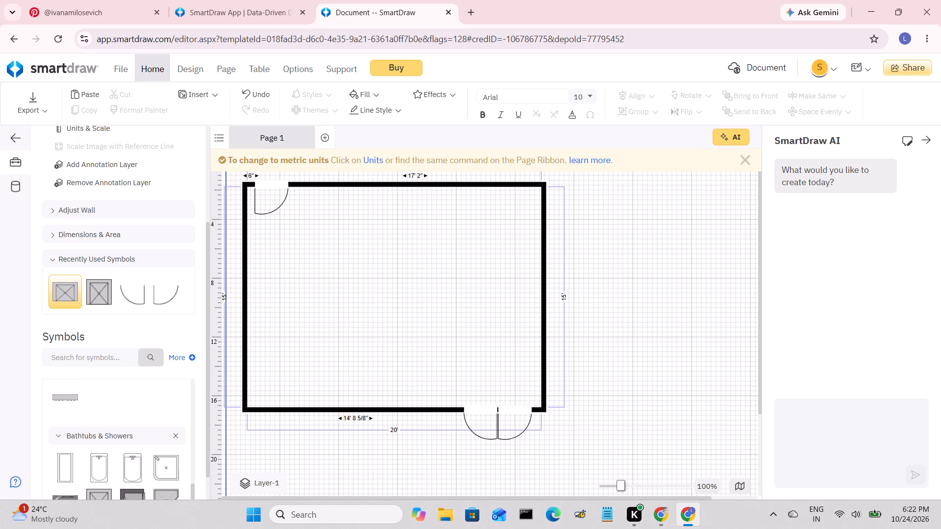
Place a Bathtub from Bathtubs & Showers, 3' wide by 5' high, upright inside the room near the right wall.
drag(109, 469, 302, 282)
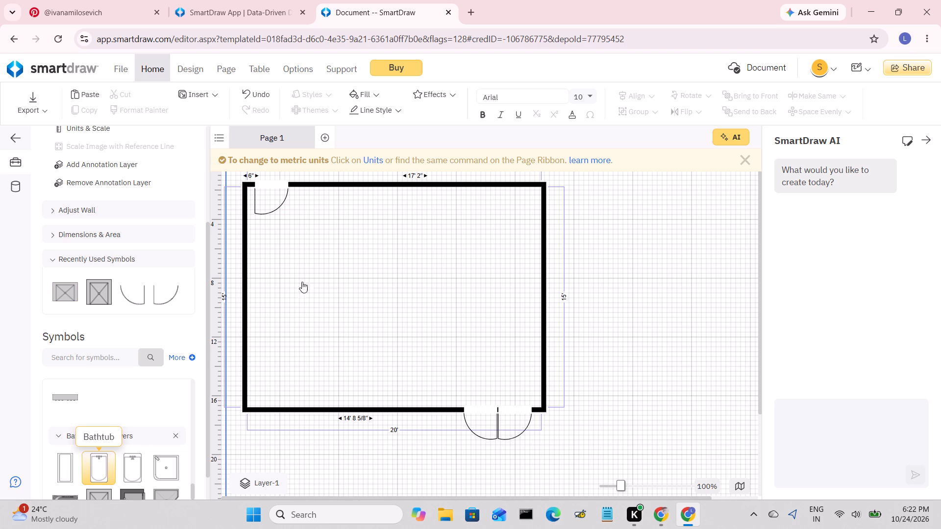
drag(302, 282, 524, 269)
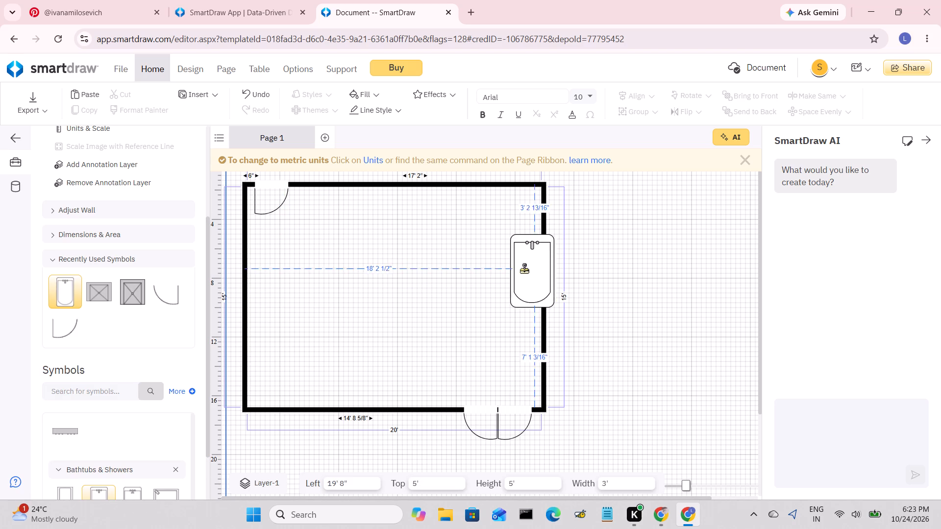
drag(524, 269, 509, 269)
Delete both 28" doors of the double door in the room's bottom wall.
click(480, 421)
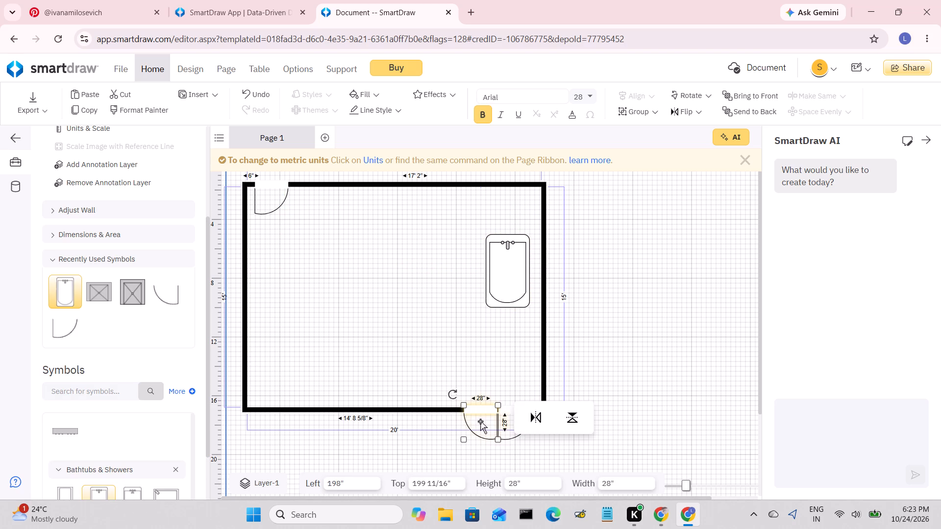
key(Delete)
click(507, 425)
key(Delete)
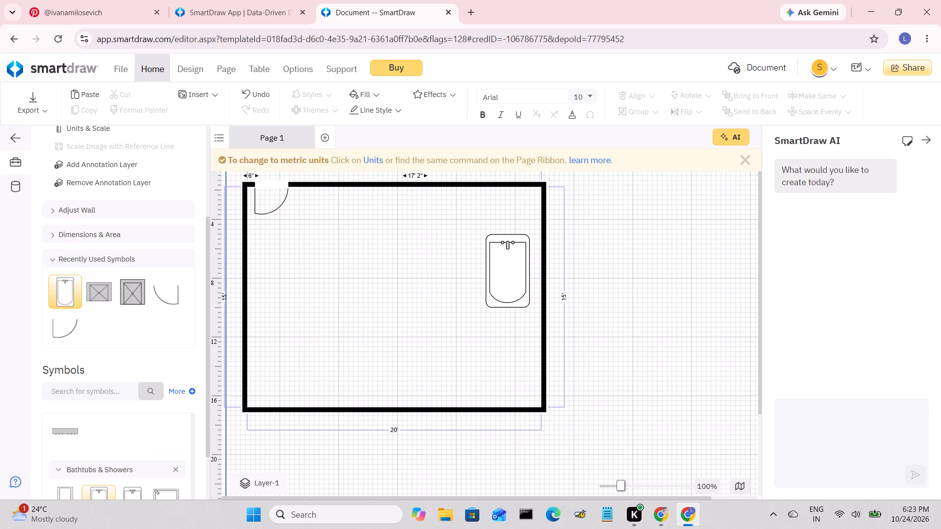
Move the bathtub near the room's bottom-right corner and rotate it to lie horizontally with its faucet toward the right wall.
drag(503, 263, 510, 335)
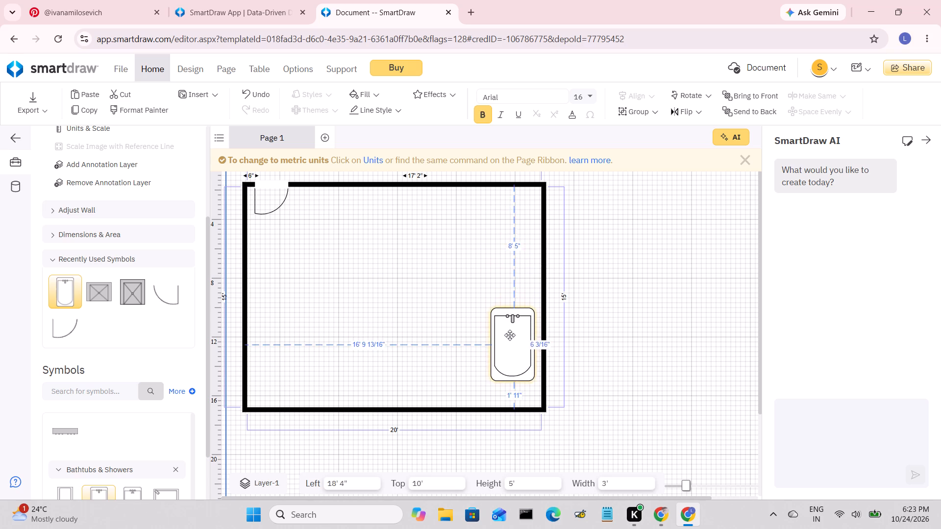
drag(510, 335, 489, 331)
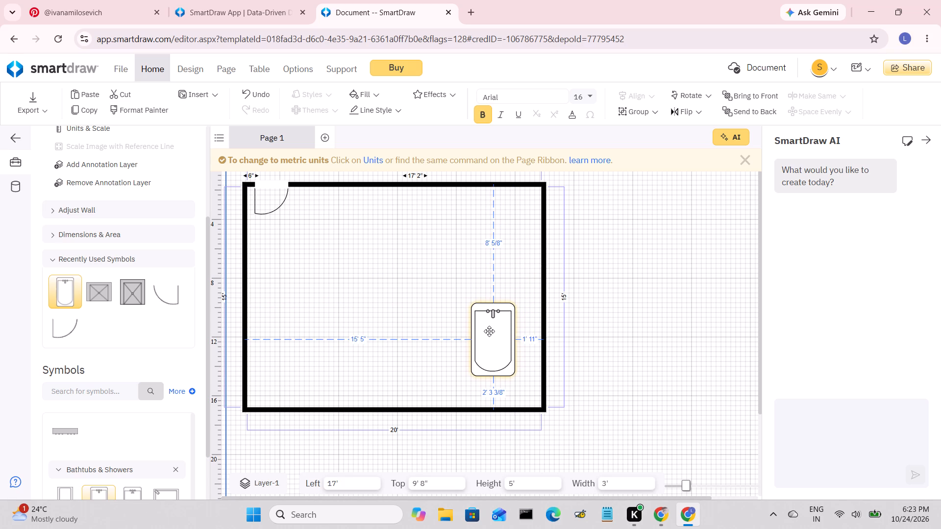
drag(489, 331, 463, 342)
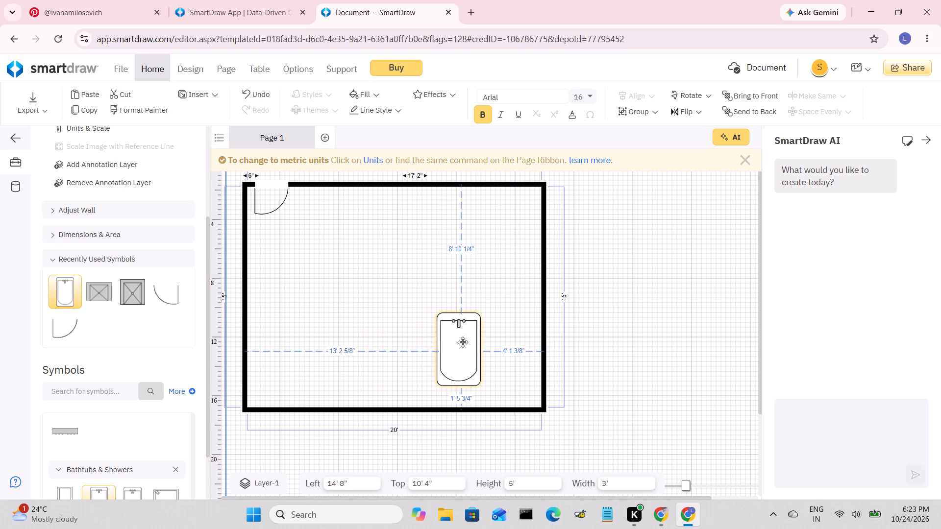
drag(463, 342, 447, 334)
drag(421, 295, 501, 291)
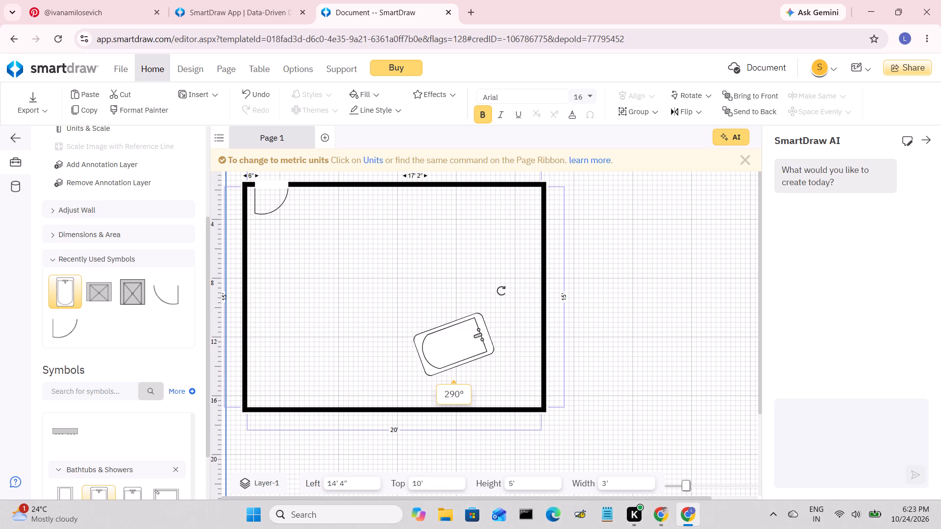
drag(501, 291, 504, 311)
drag(453, 346, 453, 346)
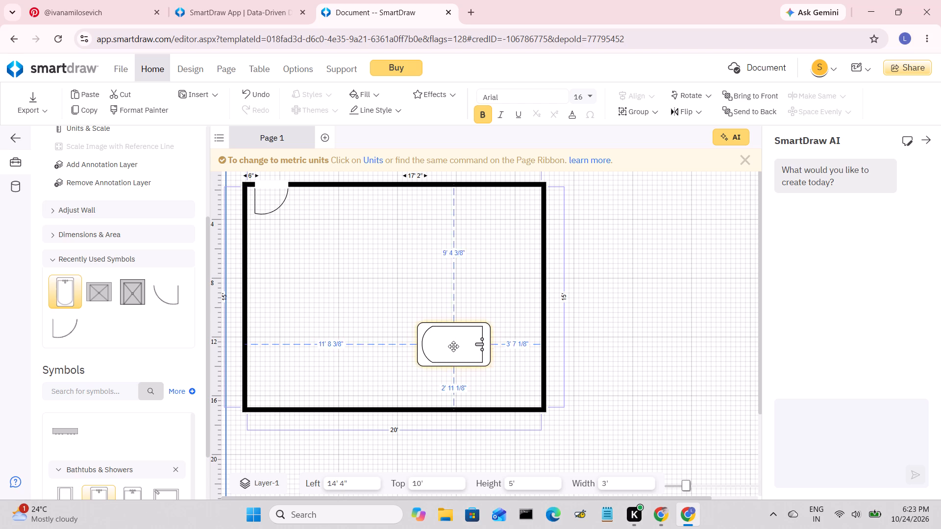
drag(453, 346, 475, 370)
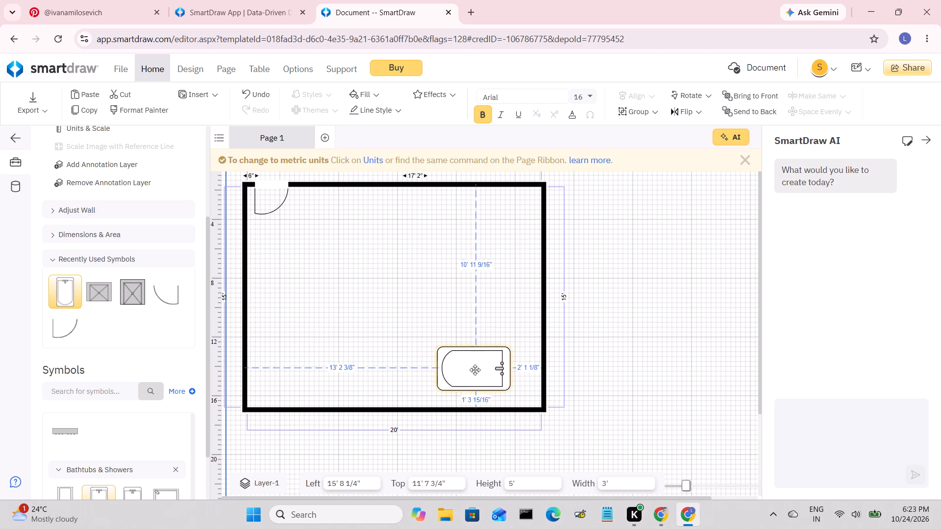
drag(475, 370, 474, 366)
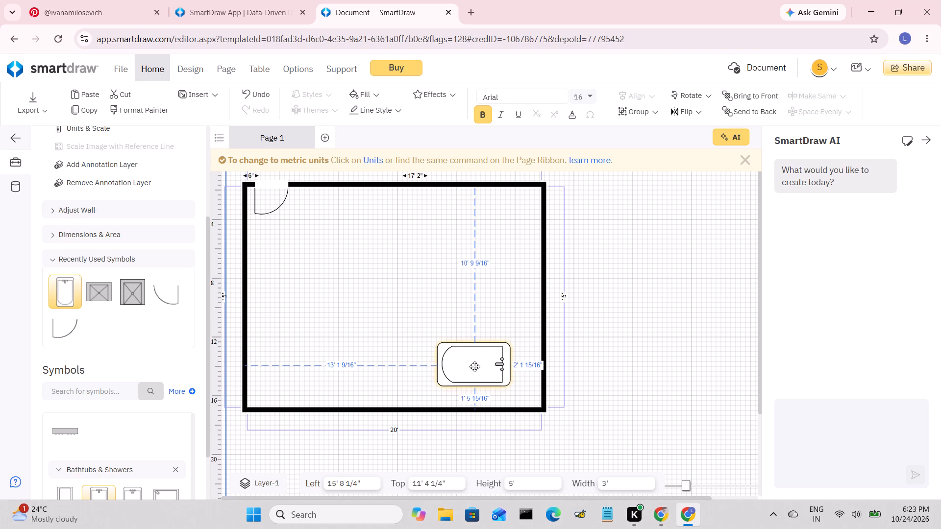
drag(474, 366, 480, 368)
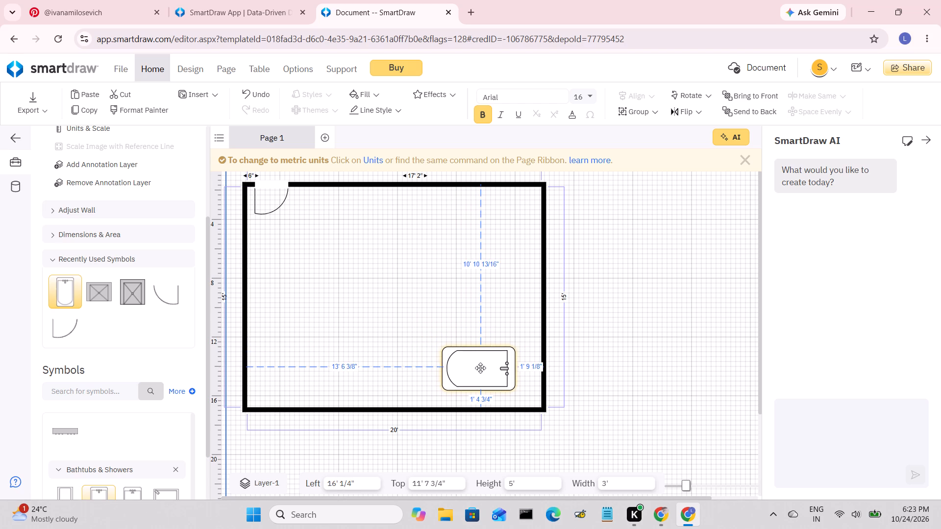
drag(480, 368, 480, 368)
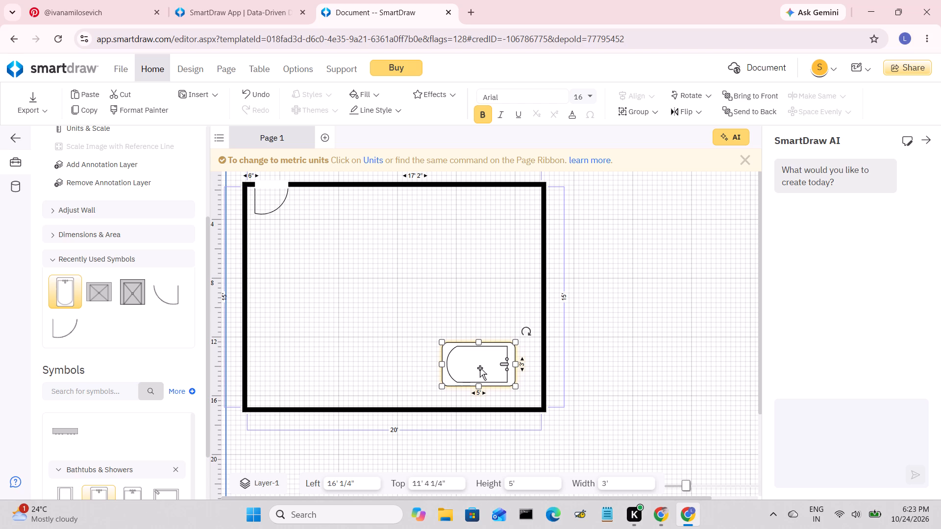
Place a towel rack from Bathtubs & Showers, 2' wide by 6" high, inside the room near the lower part of the left wall.
scroll(147, 397, down, 1)
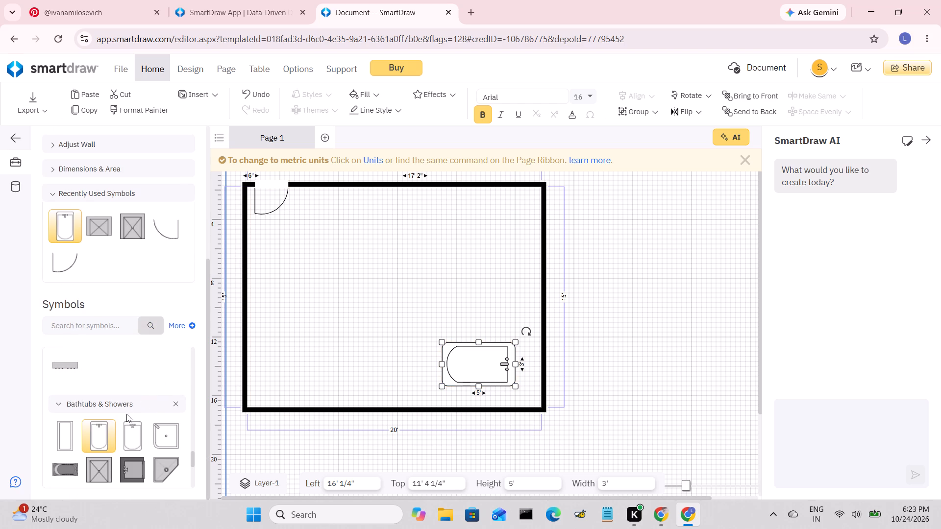
drag(193, 459, 193, 471)
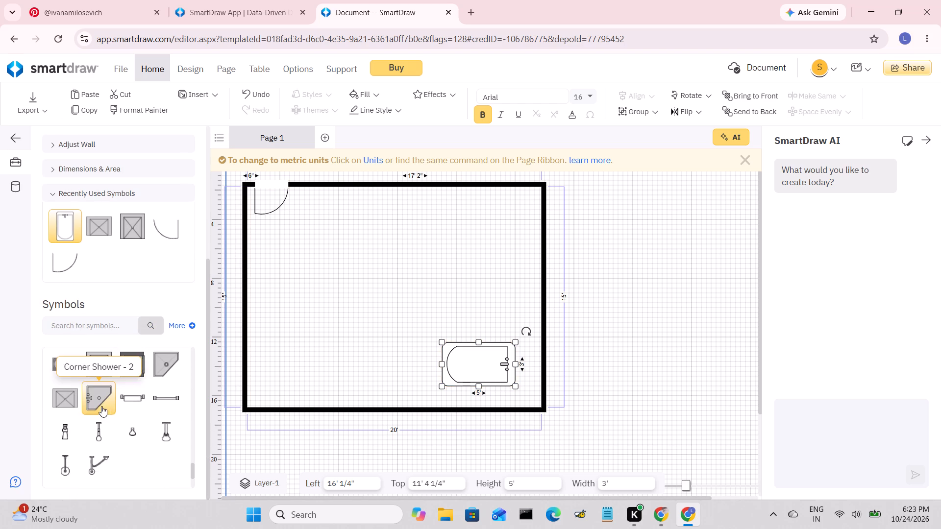
drag(135, 396, 517, 274)
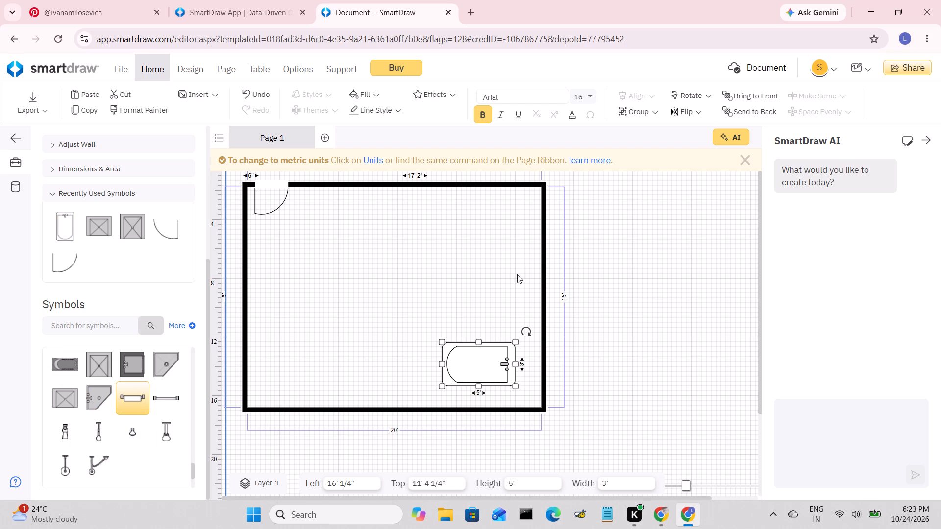
drag(517, 274, 506, 201)
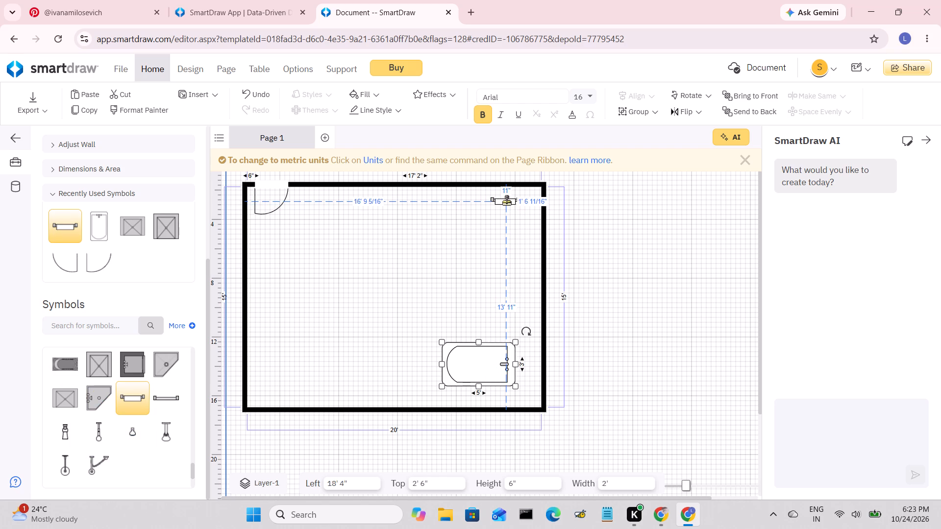
drag(506, 201, 470, 201)
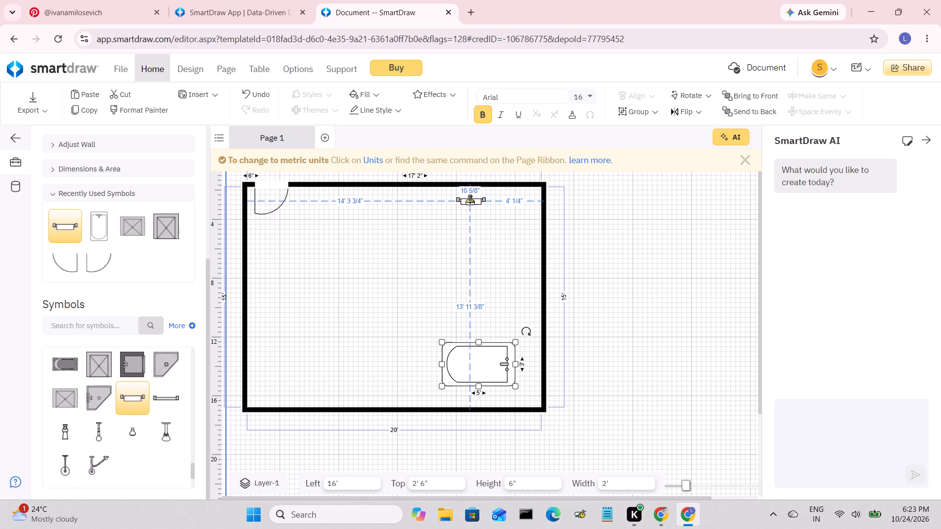
drag(470, 201, 503, 197)
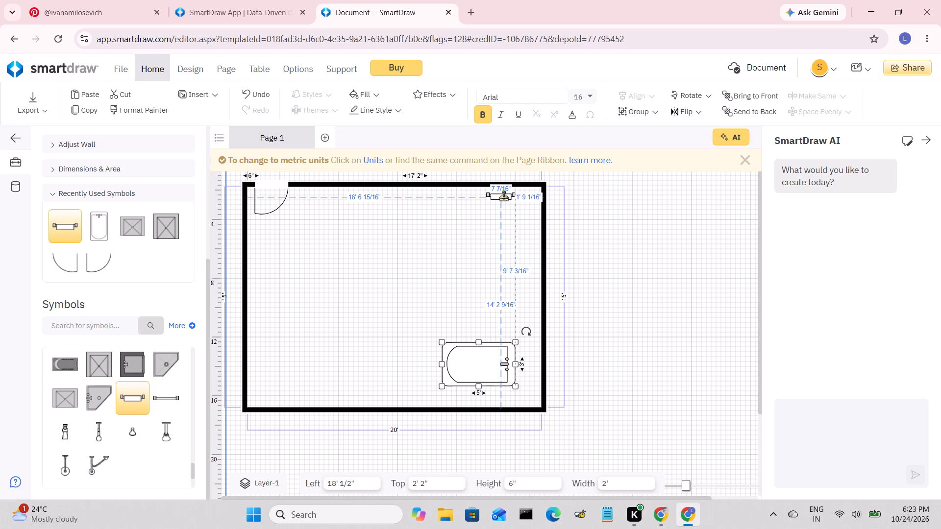
drag(503, 197, 352, 410)
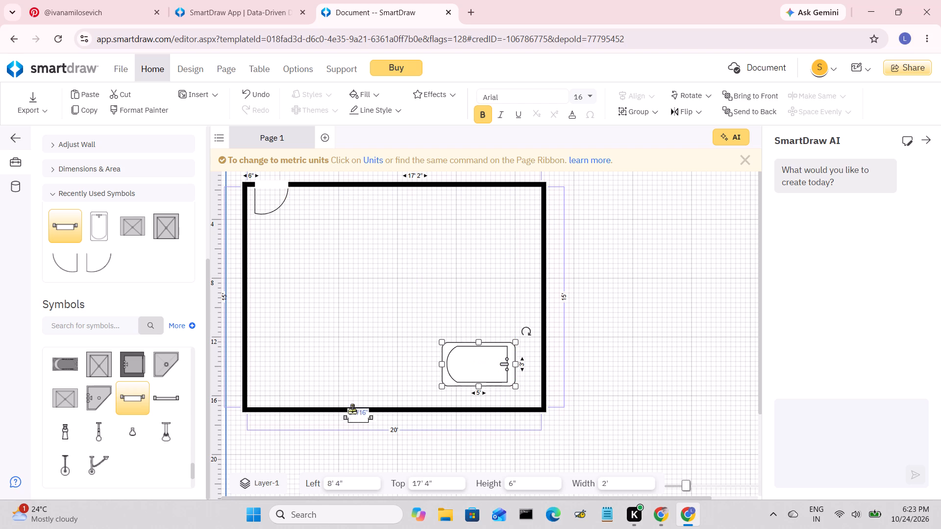
drag(352, 410, 276, 353)
Rotate the towel rack to 90° so it stands vertical and move it close to the left wall, roughly level with the bathtub.
drag(249, 339, 249, 368)
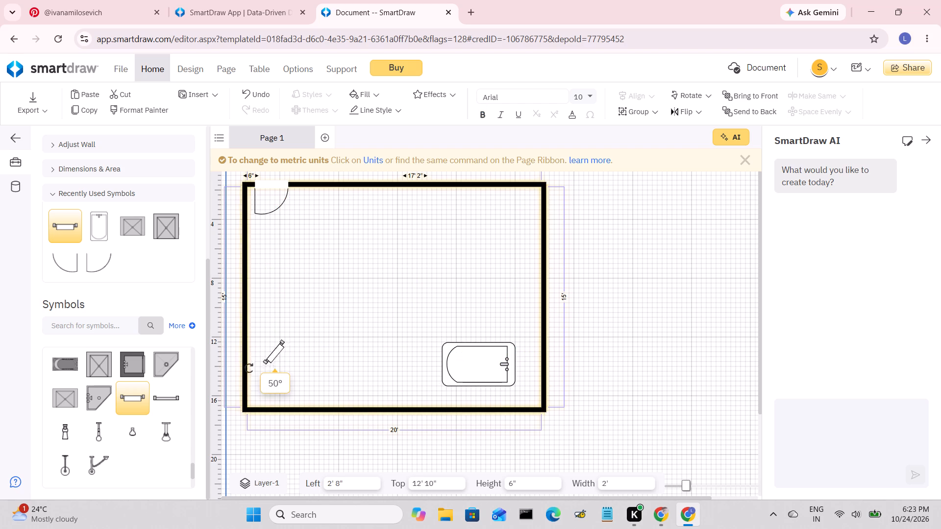
drag(249, 368, 265, 377)
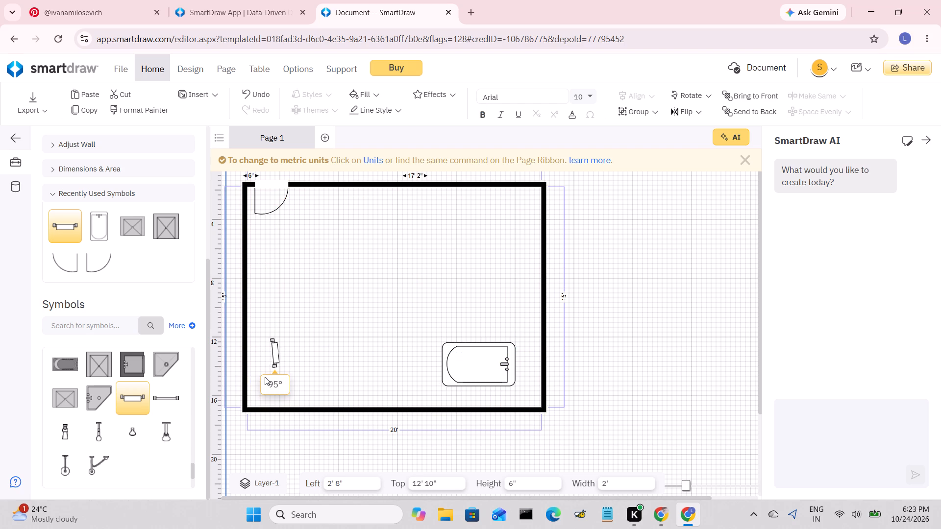
drag(265, 377, 262, 378)
drag(262, 378, 262, 378)
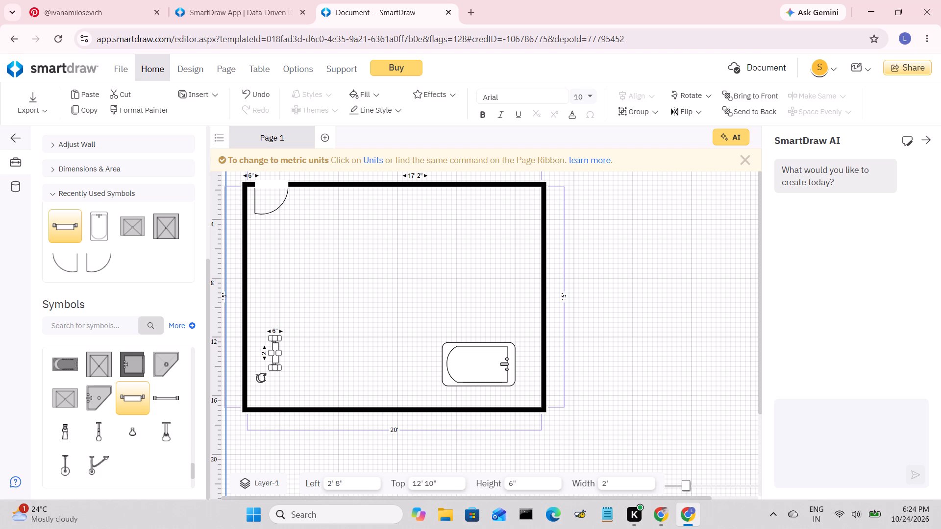
click(371, 365)
drag(275, 355, 275, 358)
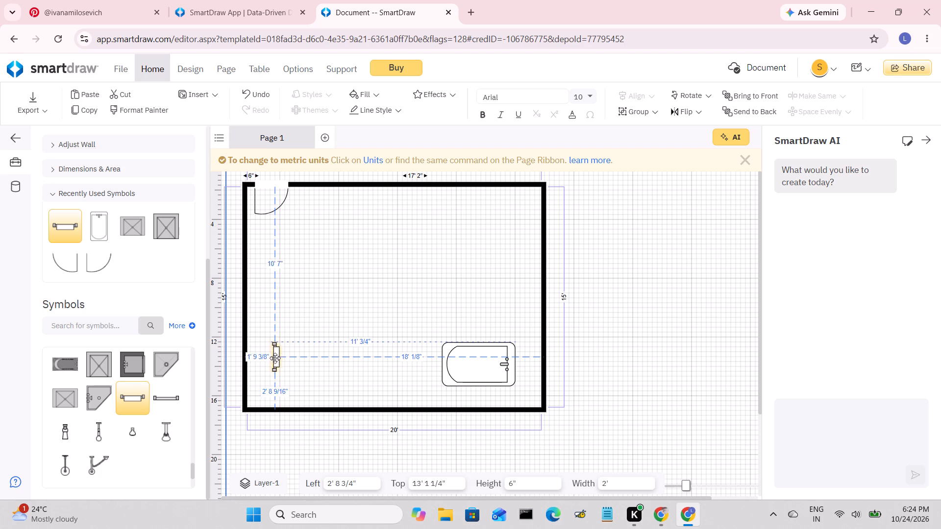
drag(275, 358, 260, 363)
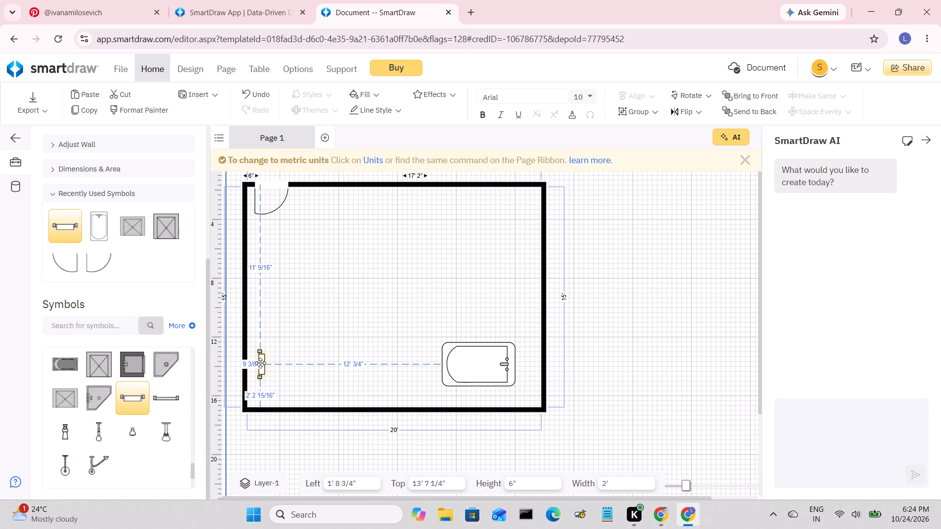
drag(260, 363, 261, 363)
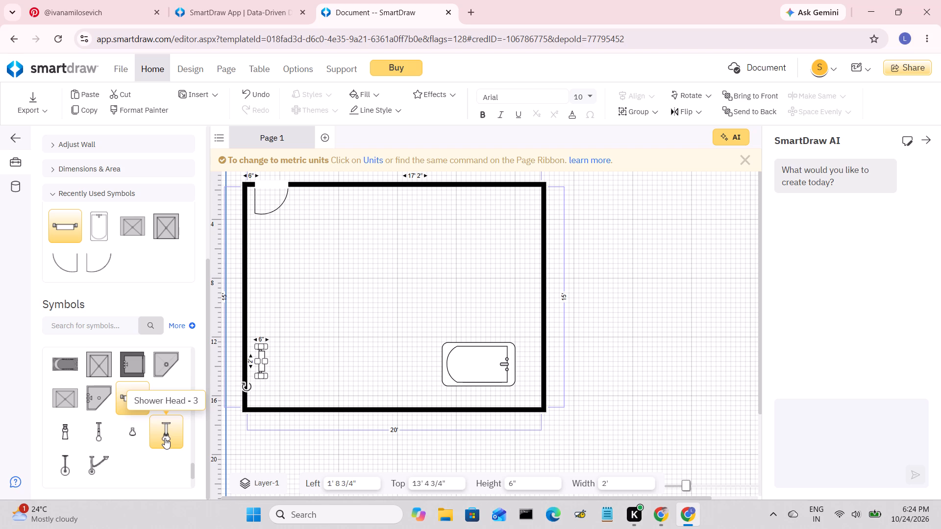
click(617, 342)
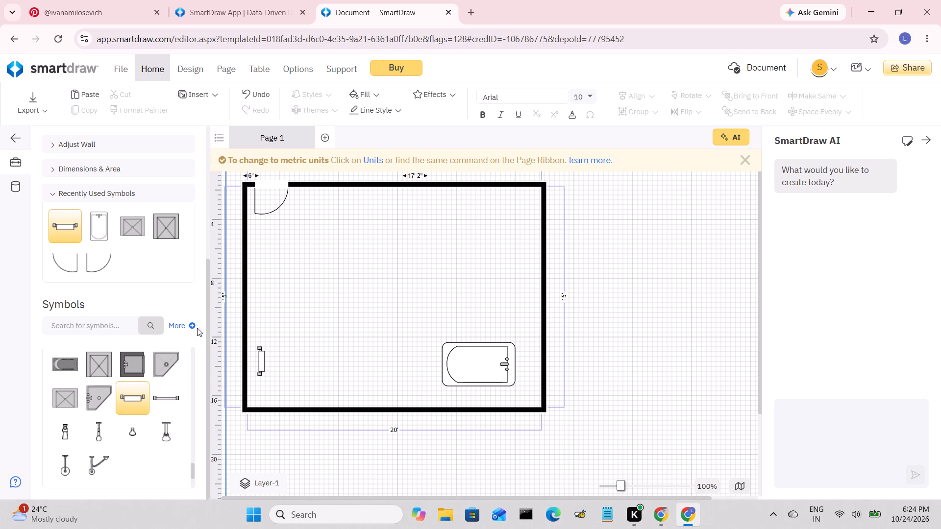
Place the angled-arm shower fixture, about 1' 4" wide by 1' 3" high, over the bathtub's faucet end and rotate it to 270°.
drag(106, 463, 330, 371)
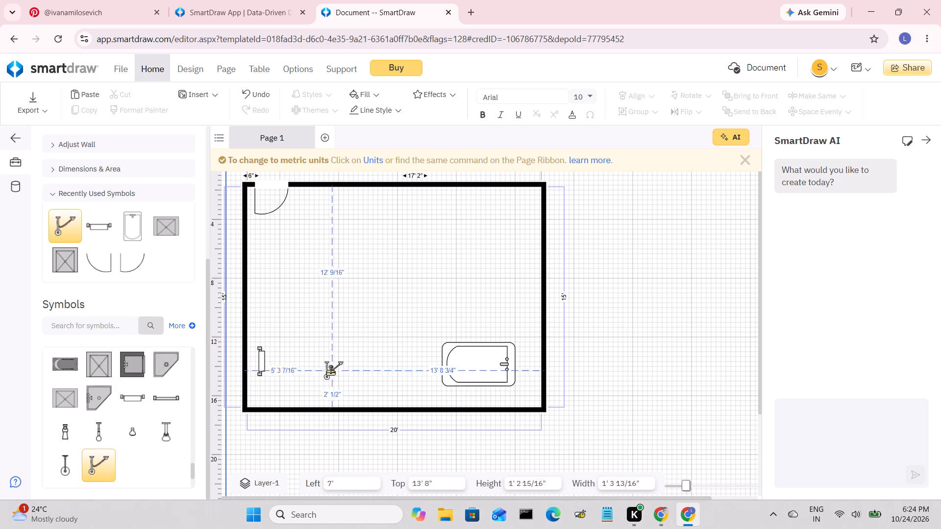
drag(330, 371, 506, 366)
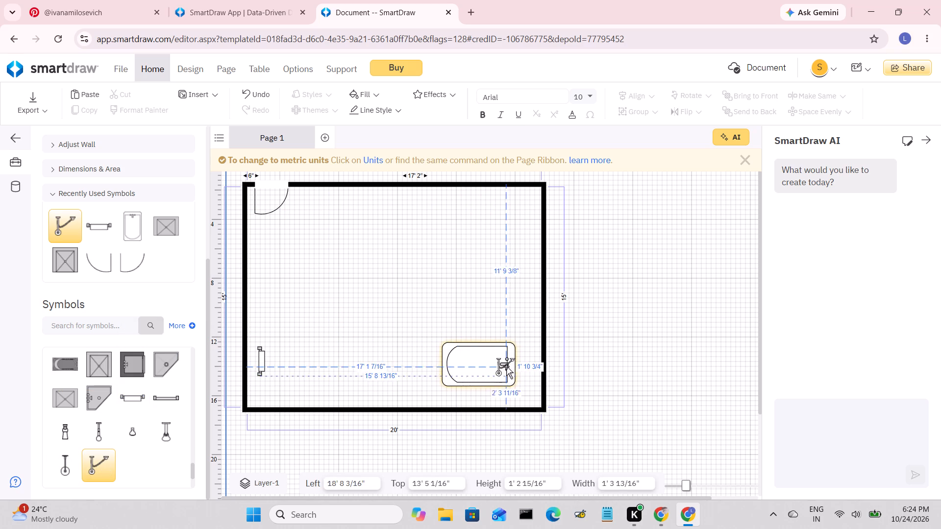
drag(486, 350, 505, 340)
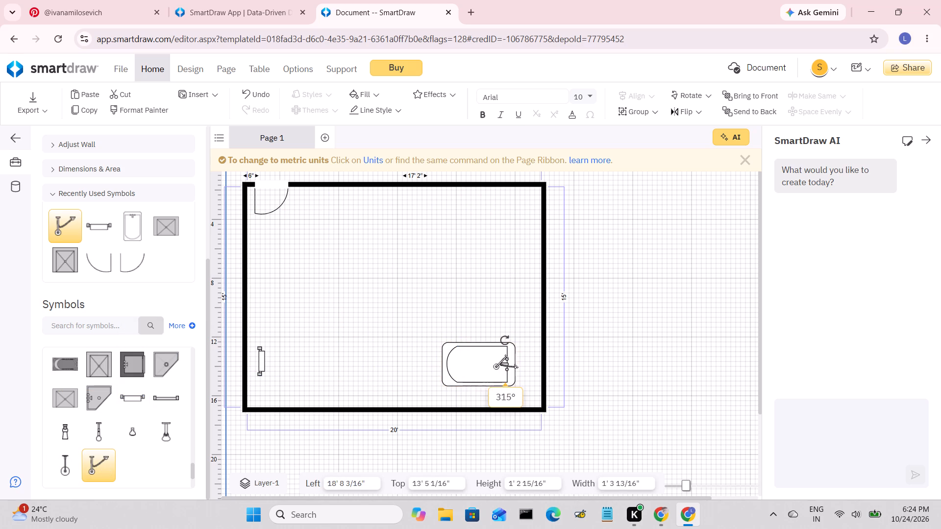
drag(505, 340, 518, 353)
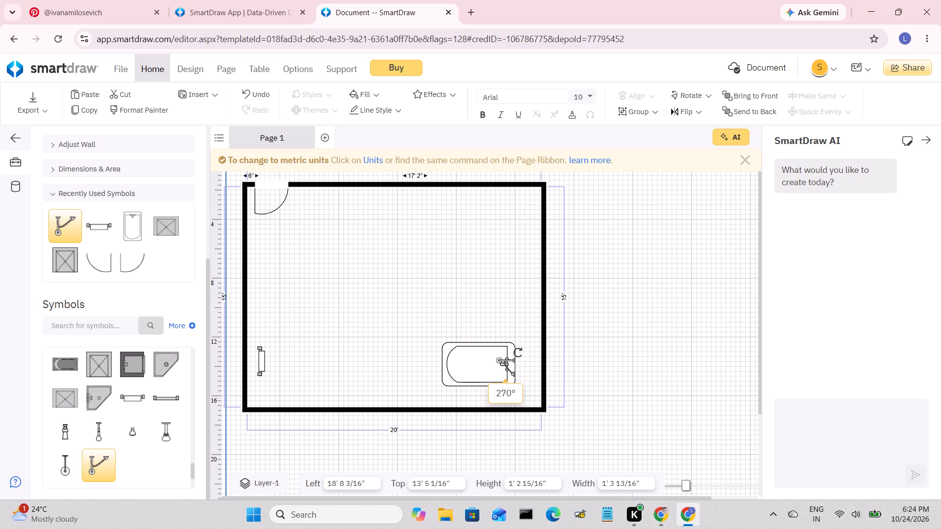
drag(518, 353, 518, 353)
click(463, 298)
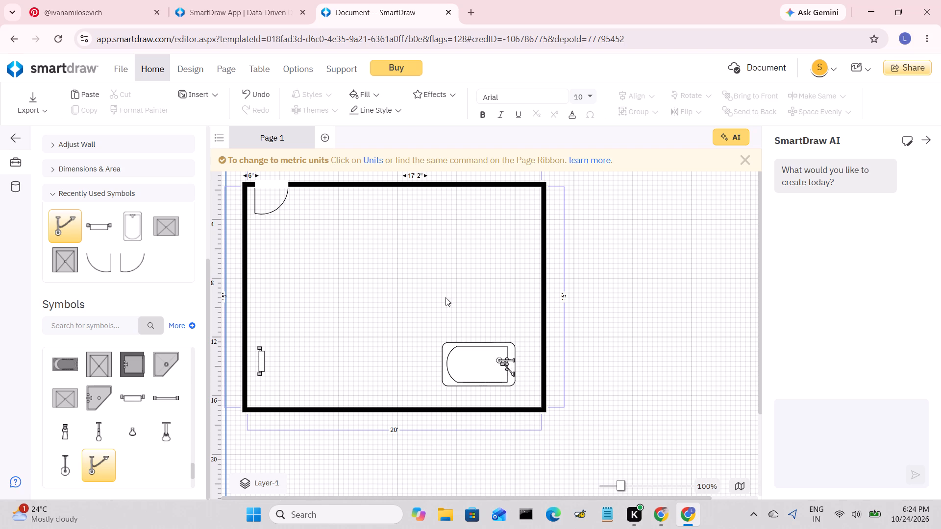
Move the angled-arm shower fixture off the bathtub to the middle of the room's bottom wall and rotate it with its round head facing up.
drag(508, 361, 515, 361)
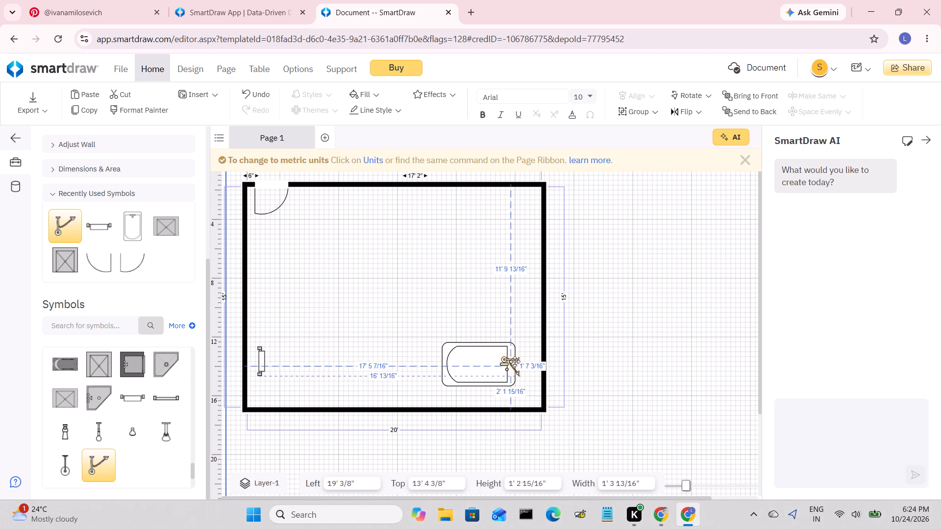
drag(515, 361, 536, 361)
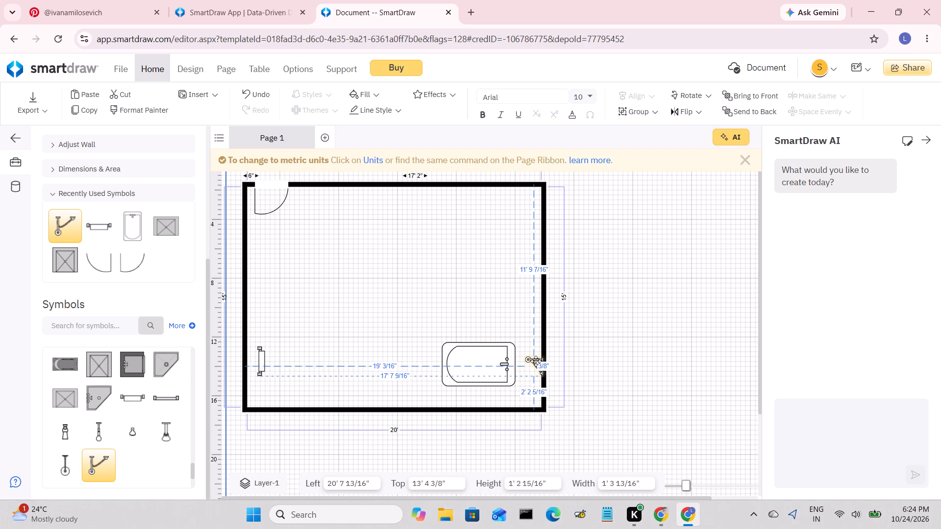
drag(536, 361, 529, 332)
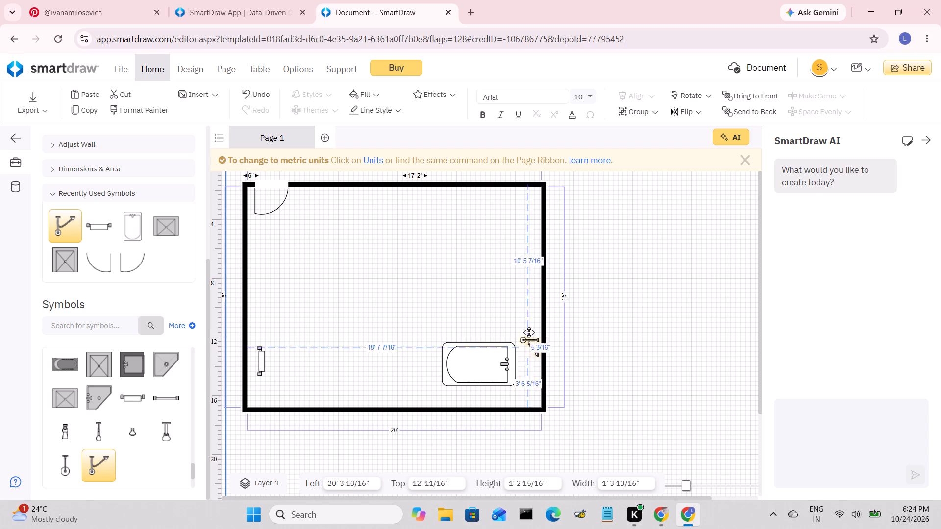
drag(529, 332, 379, 363)
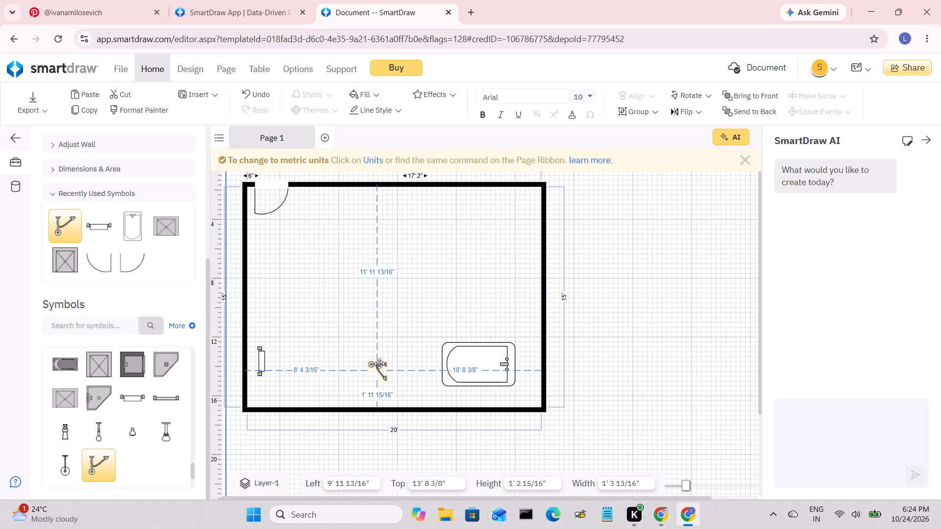
drag(379, 363, 378, 356)
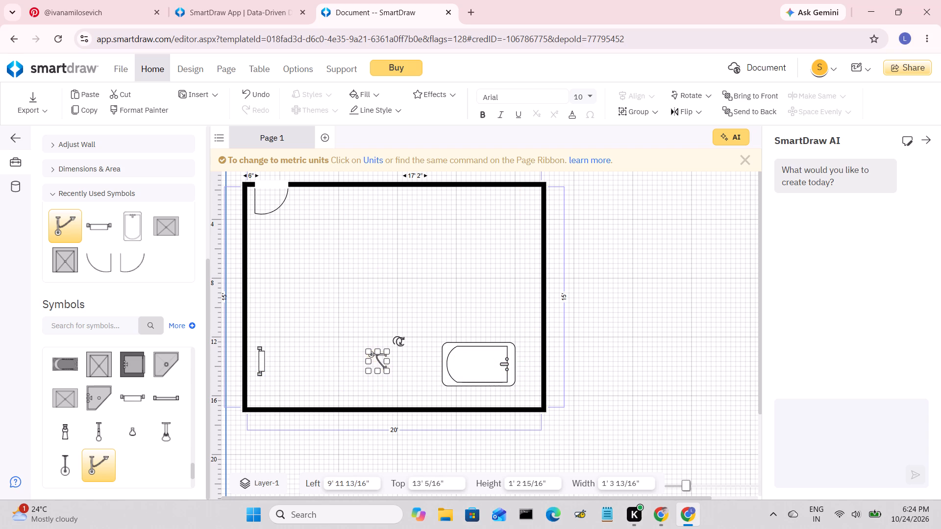
drag(400, 342, 389, 381)
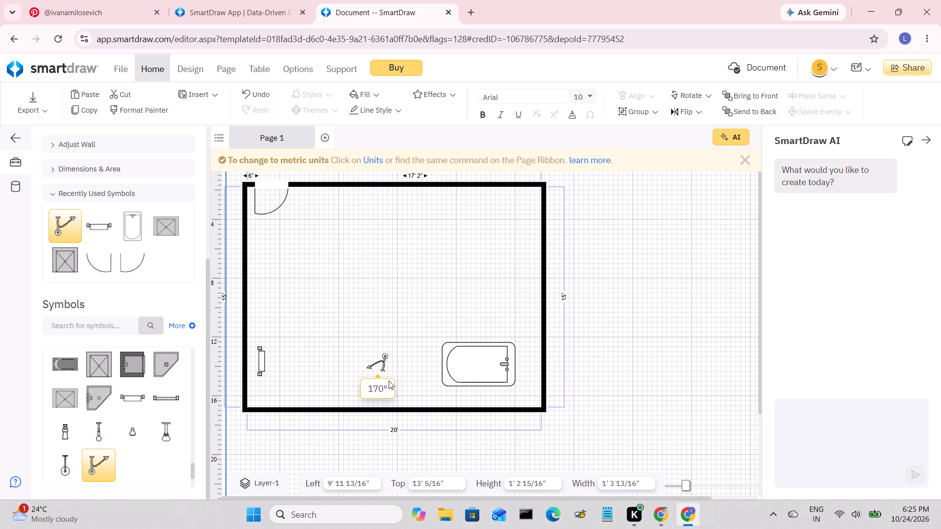
drag(389, 381, 396, 382)
drag(378, 364, 379, 397)
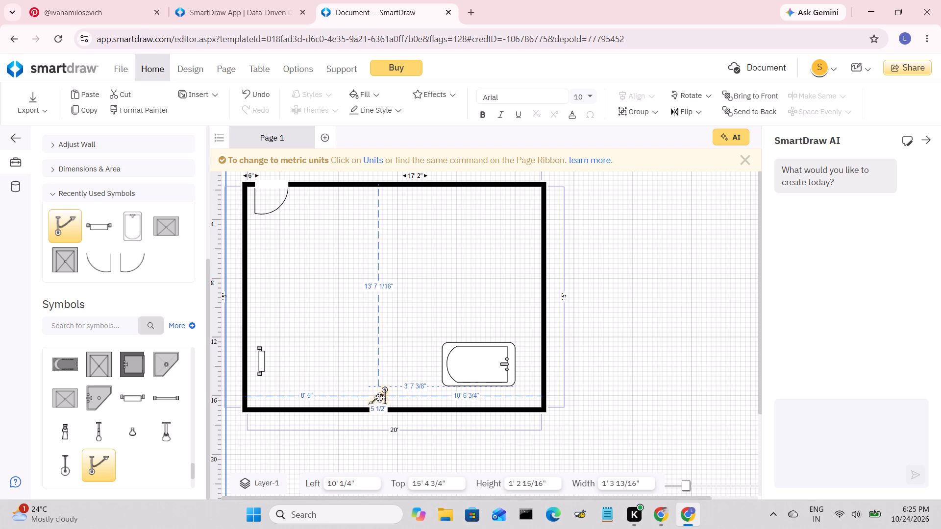
drag(379, 397, 380, 401)
click(630, 373)
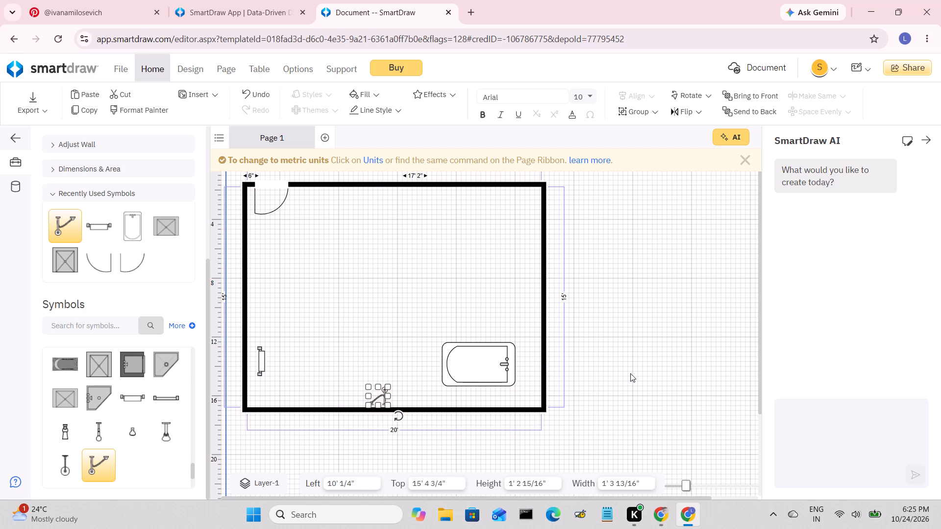
click(383, 394)
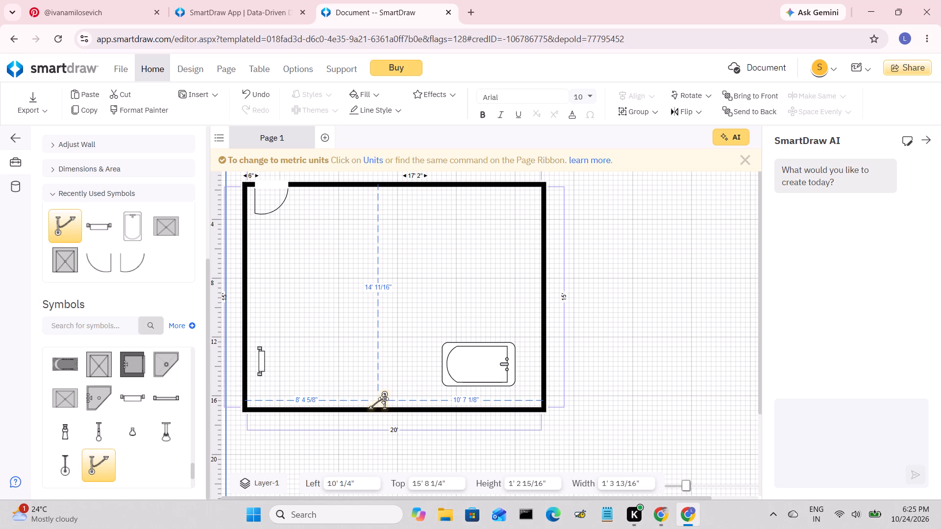
click(338, 356)
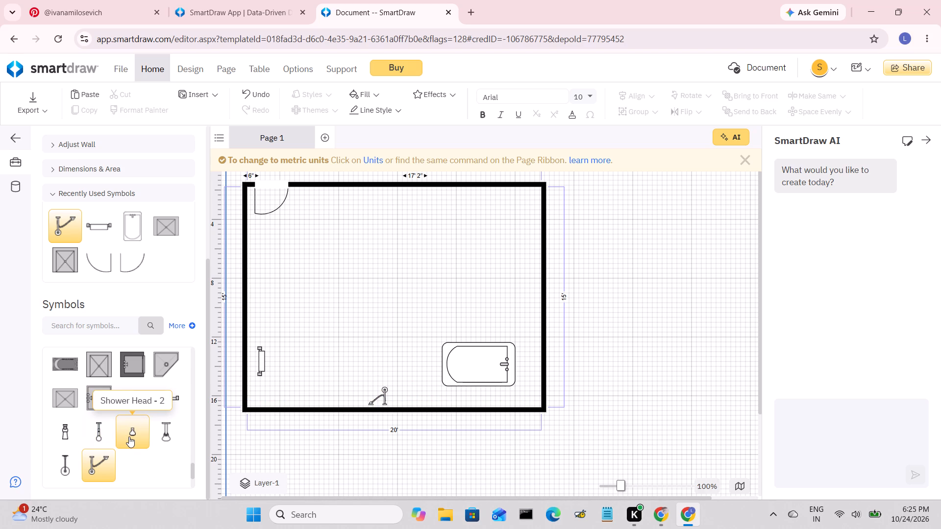
Place Shower Head - 2 between the bathtub's faucet end and the right wall, in line with the faucet, and rotate it to 270°.
drag(129, 436, 508, 357)
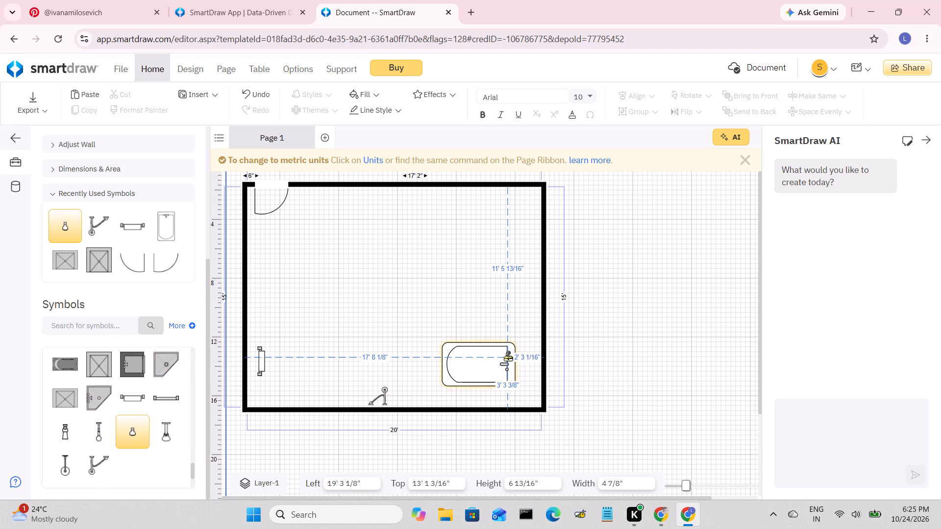
drag(508, 357, 520, 364)
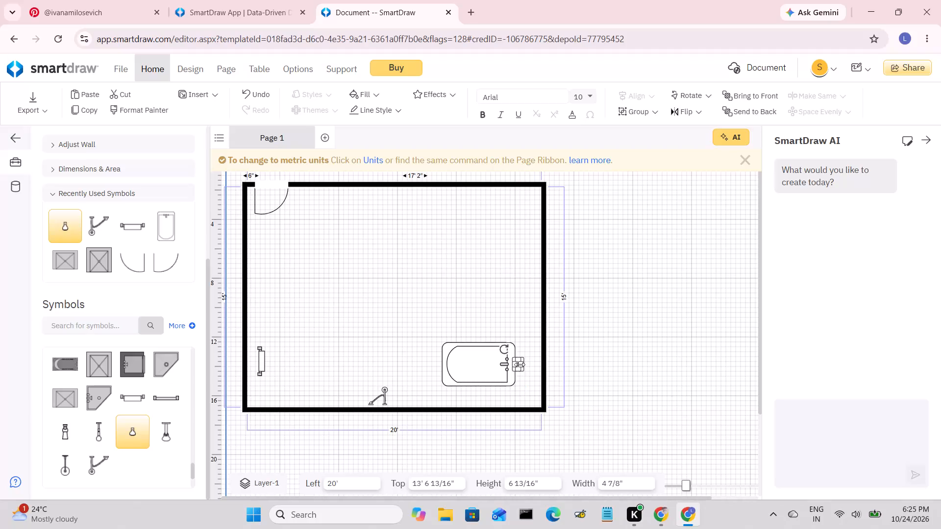
drag(505, 351, 540, 352)
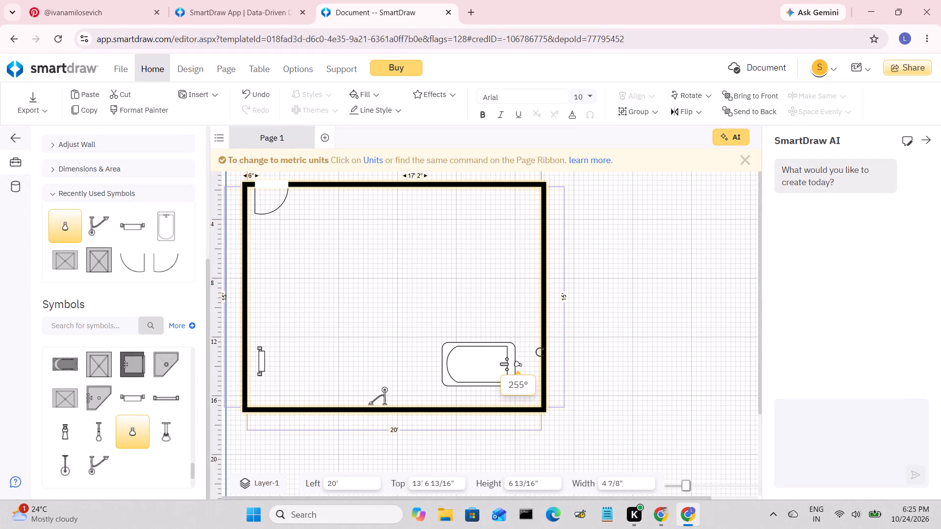
drag(540, 352, 536, 347)
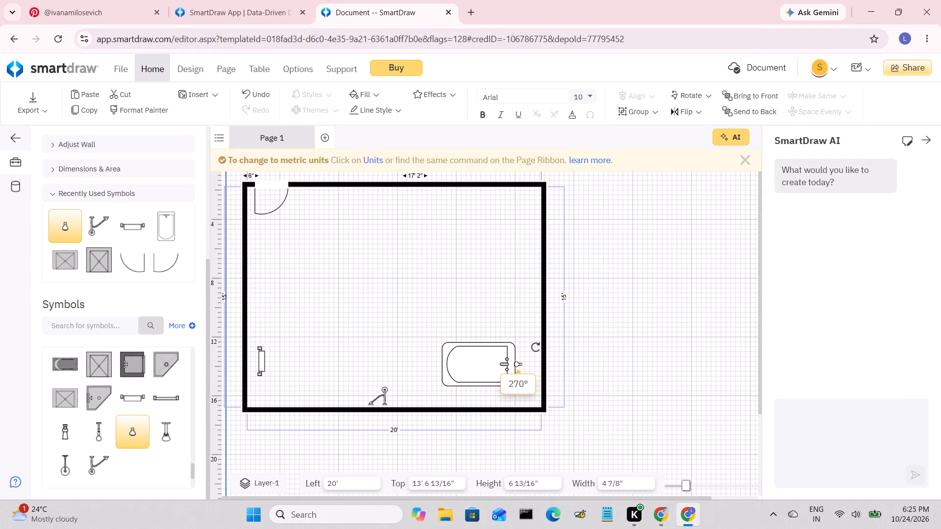
Finish the rotation of Shower Head - 2 at 270° beside the bathtub's faucet end and deselect it.
drag(536, 347, 536, 348)
click(298, 350)
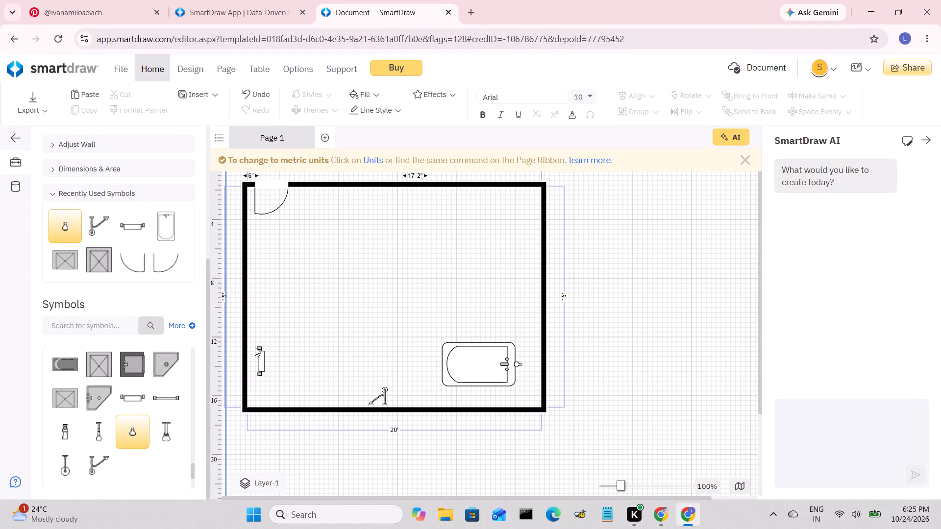
Place the Rounded Oval Lavatory Sink near the top wall, about 7' 7" from the right wall and 9" below the top wall.
scroll(102, 467, down, 1)
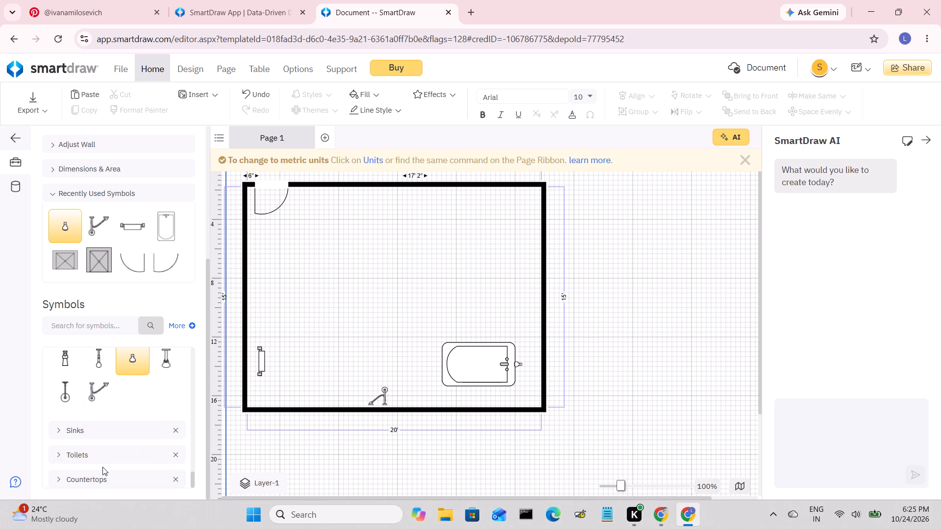
click(92, 433)
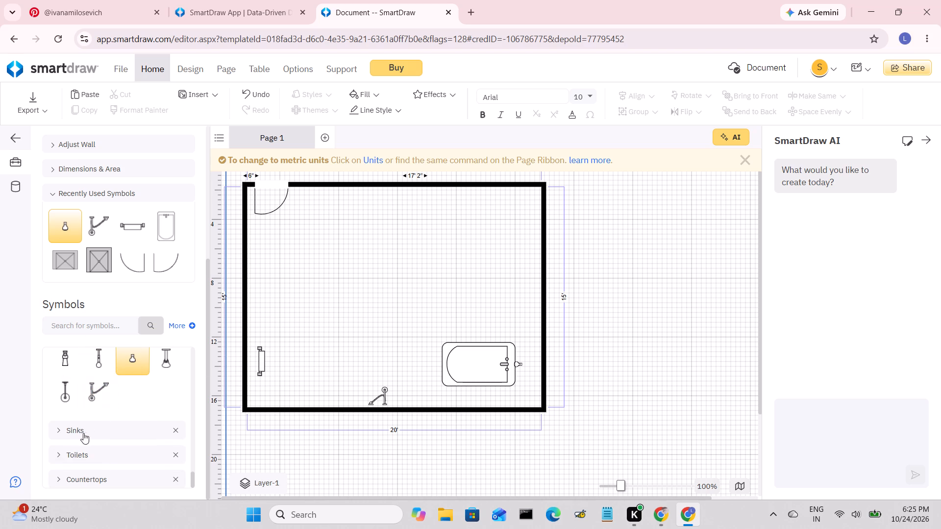
click(76, 428)
scroll(96, 435, down, 1)
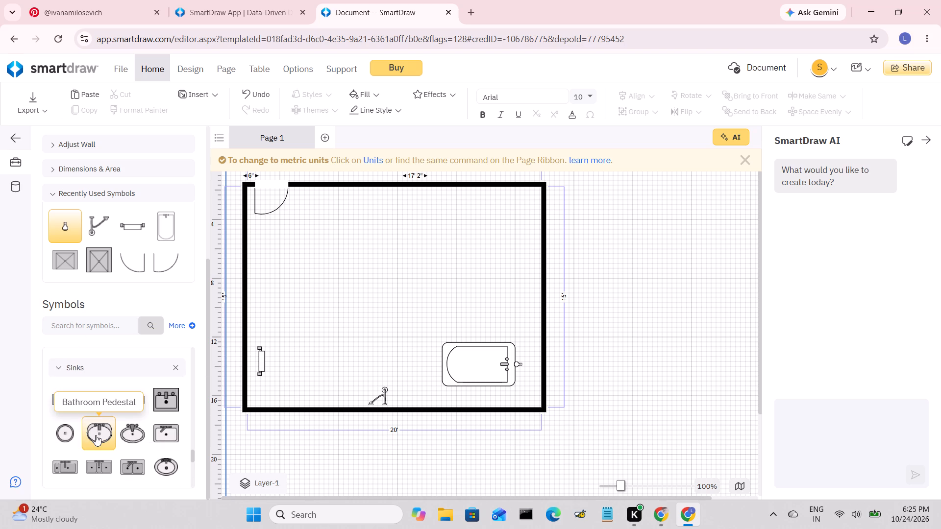
scroll(96, 435, down, 1)
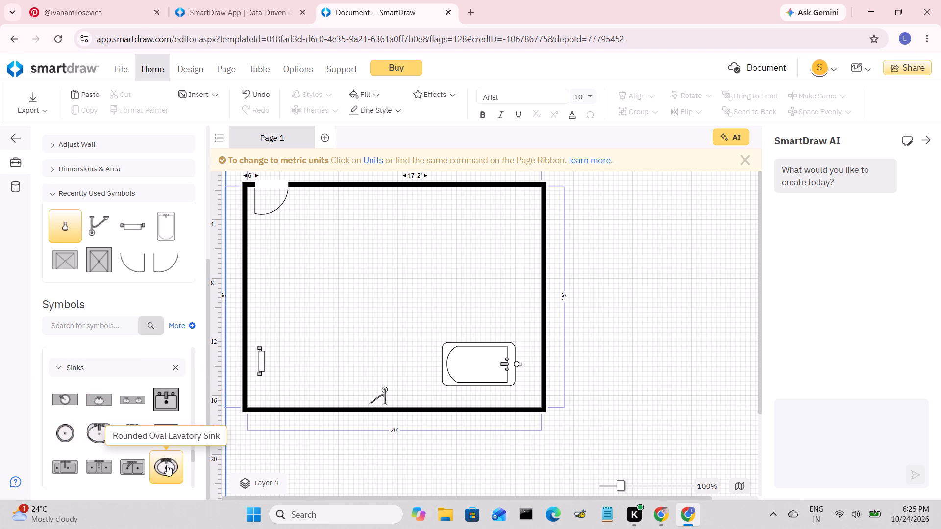
drag(167, 465, 481, 235)
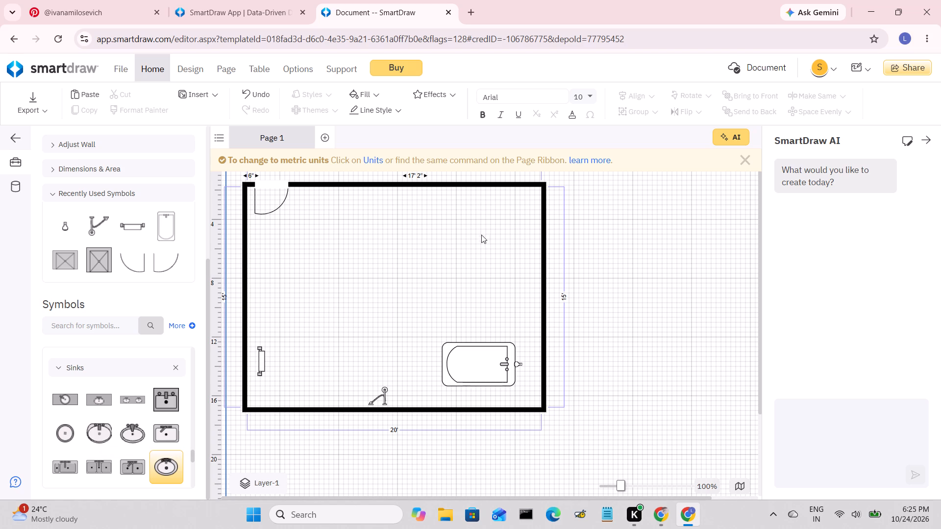
drag(481, 235, 485, 208)
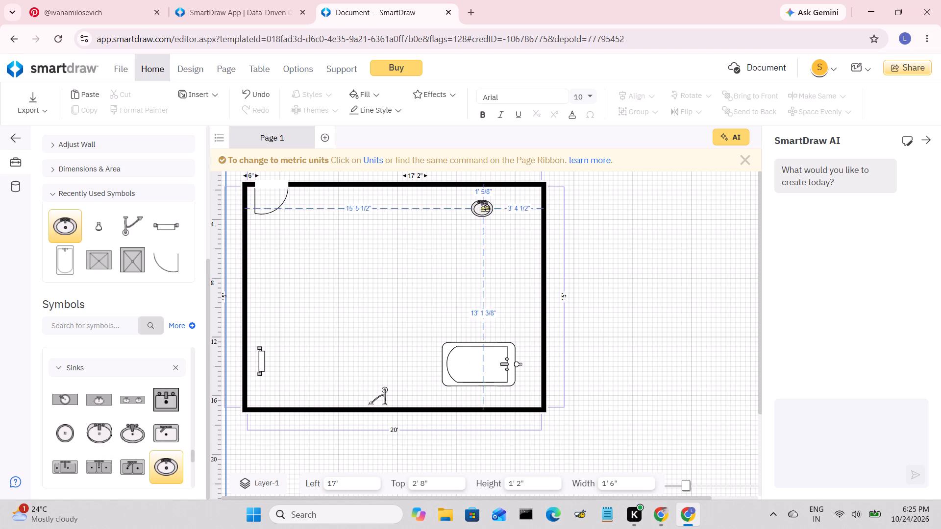
drag(485, 208, 395, 200)
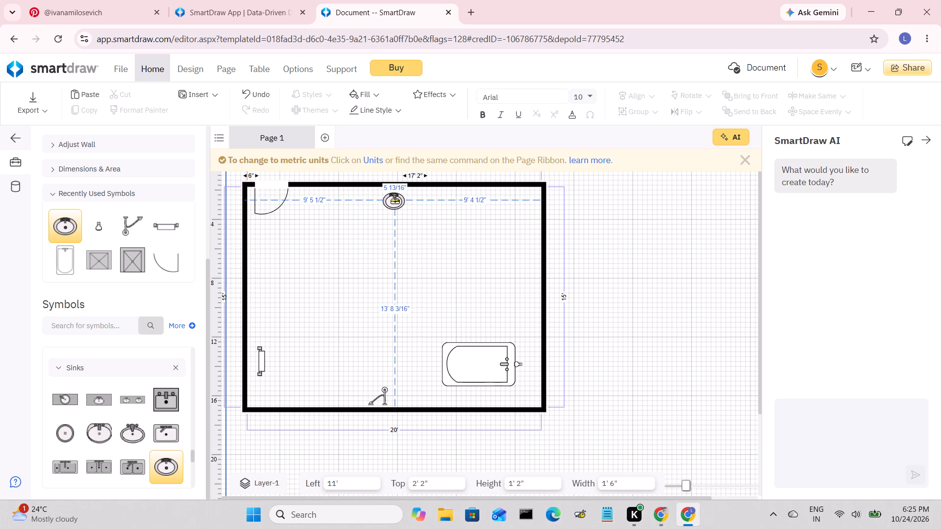
drag(395, 200, 428, 207)
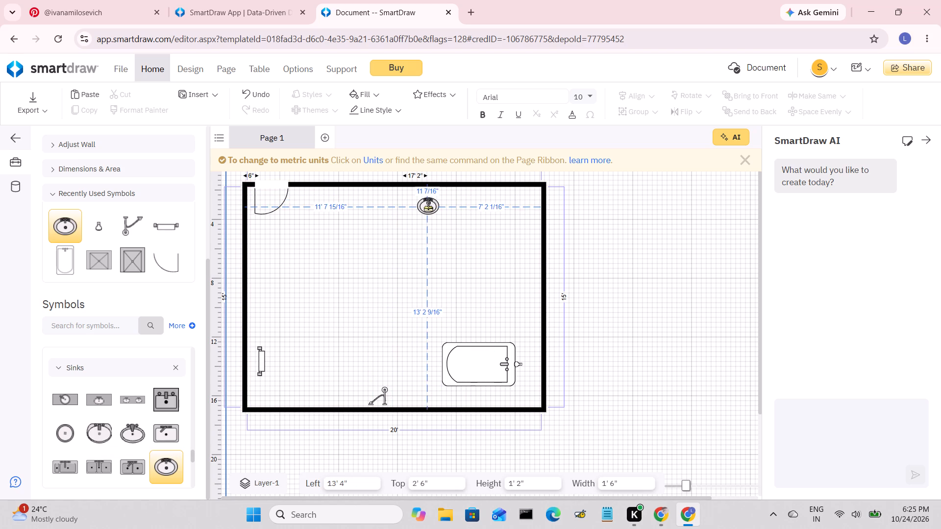
drag(428, 207, 421, 204)
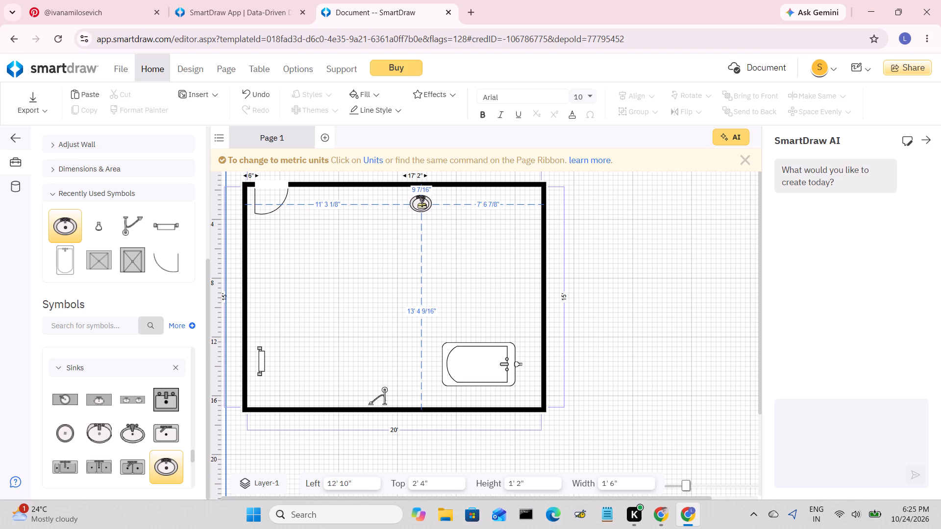
drag(421, 204, 422, 204)
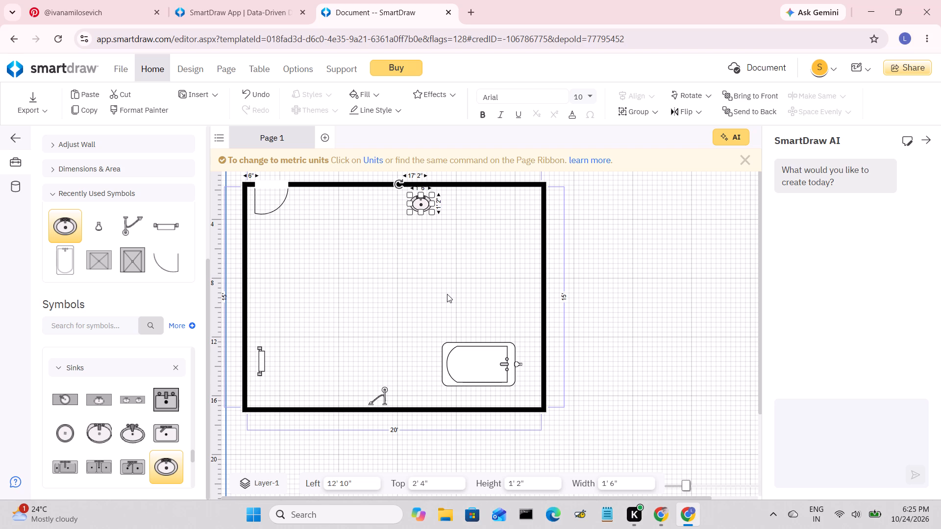
Look through the remaining sink and faucet symbols in the library.
scroll(105, 476, down, 1)
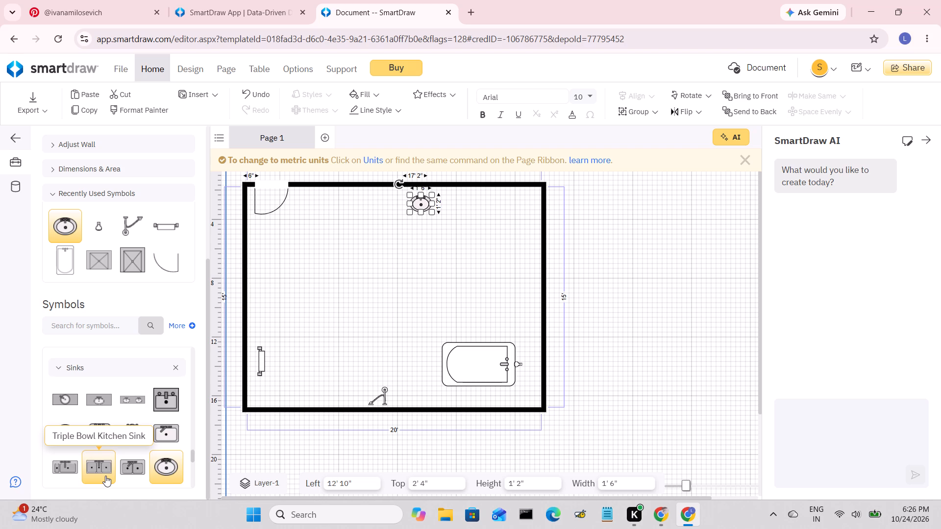
scroll(105, 476, down, 1)
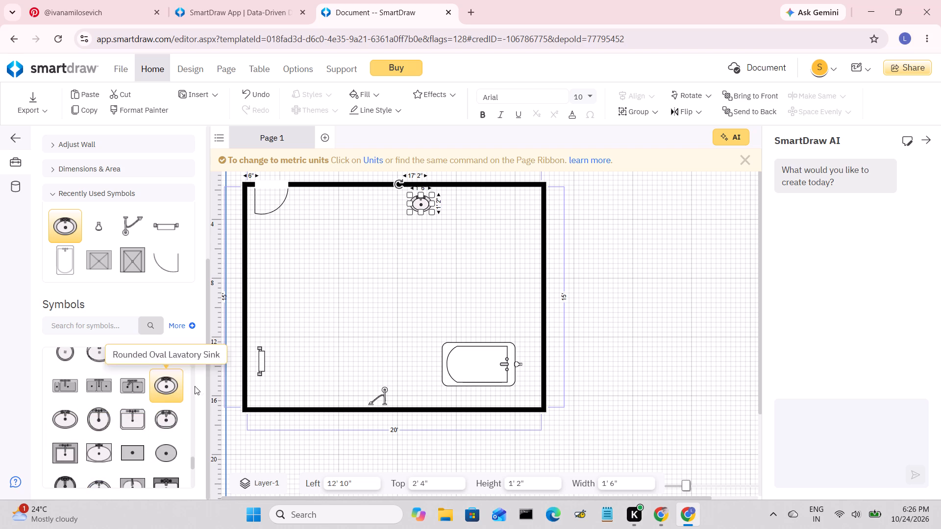
scroll(68, 399, down, 2)
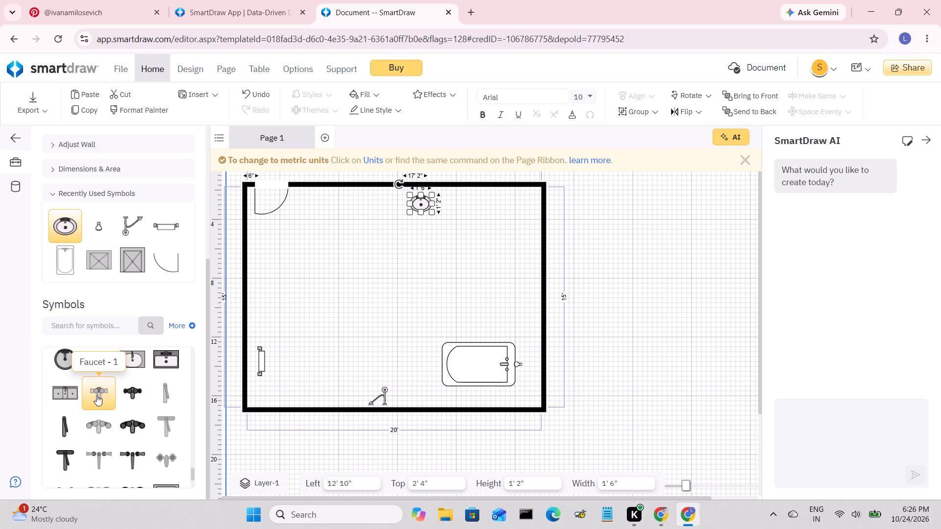
click(97, 395)
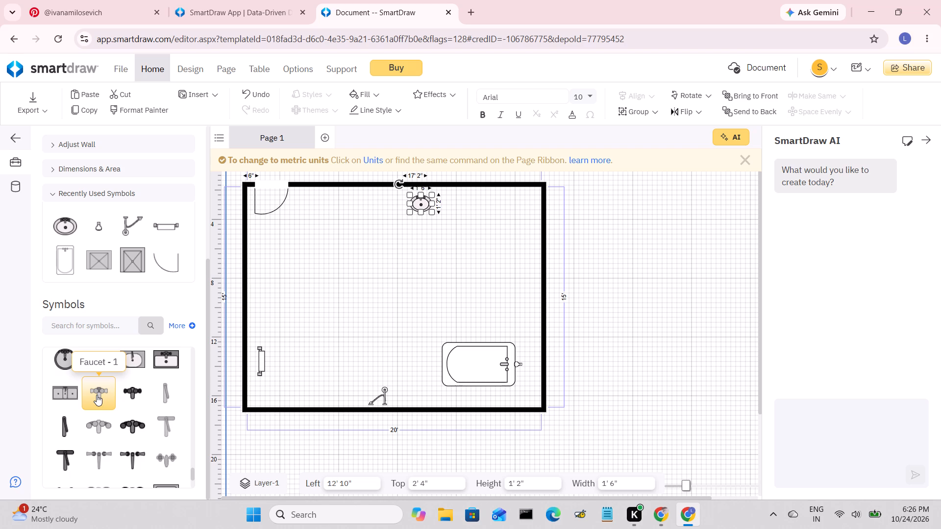
scroll(97, 395, up, 2)
scroll(100, 447, down, 1)
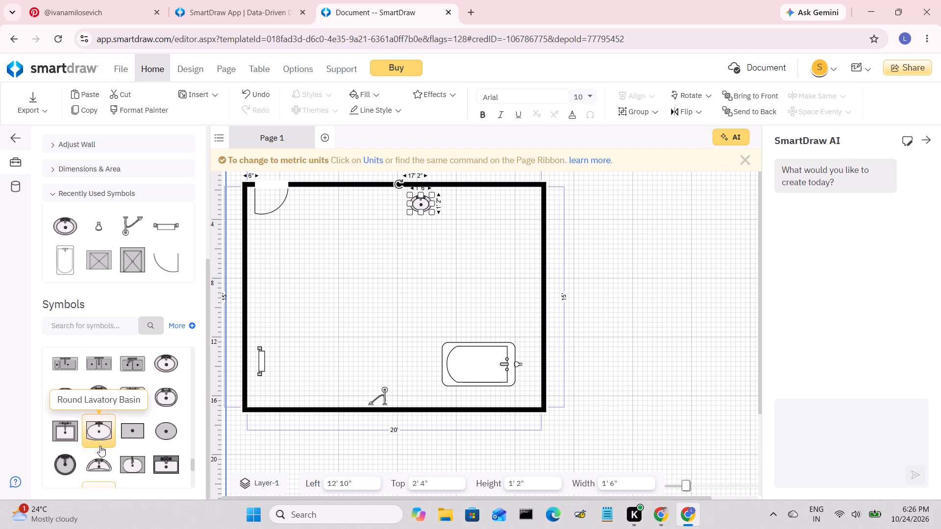
scroll(100, 446, down, 3)
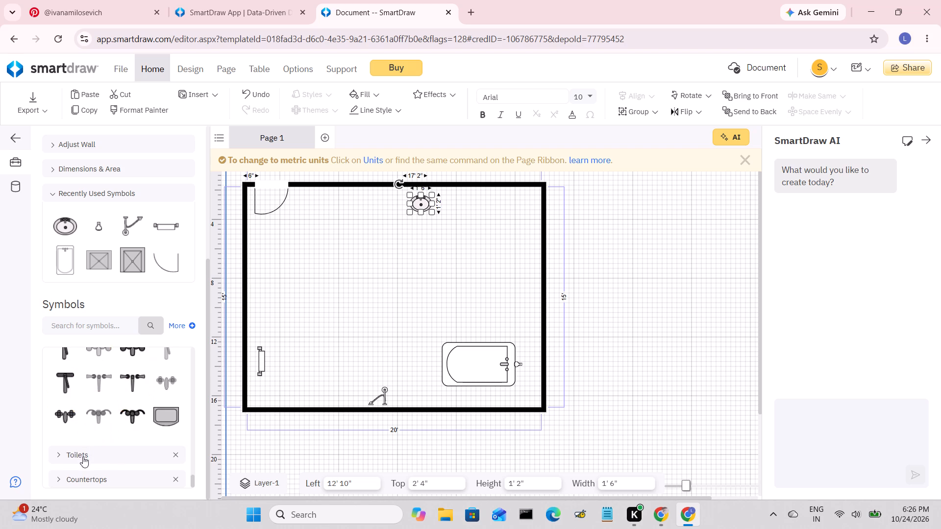
Place Residential Toilet - 2 beside the right wall above the bathtub and rotate it so its tank faces that wall.
click(83, 457)
scroll(83, 457, down, 1)
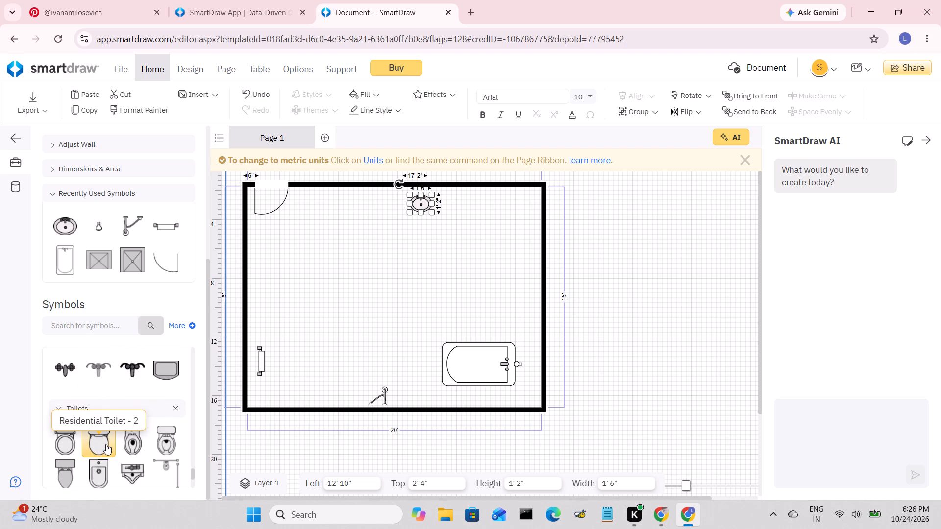
drag(106, 444, 345, 347)
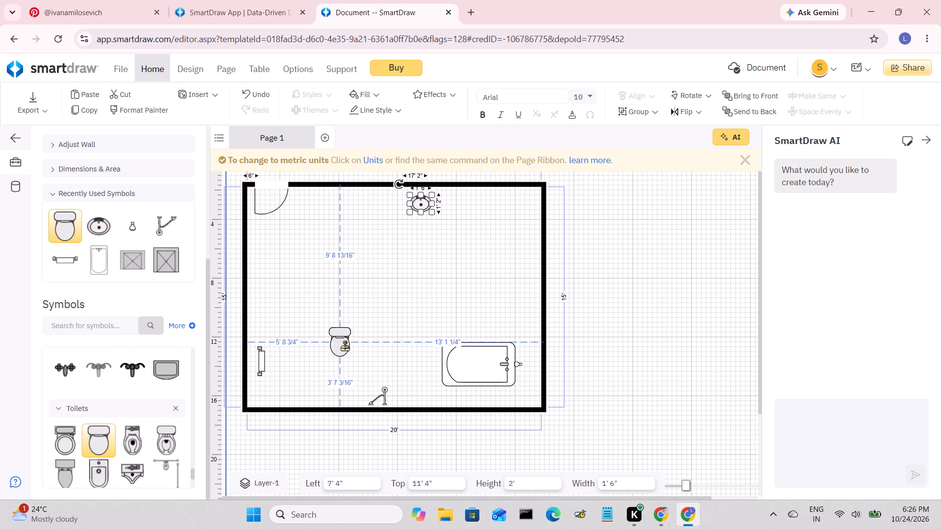
drag(345, 347, 454, 289)
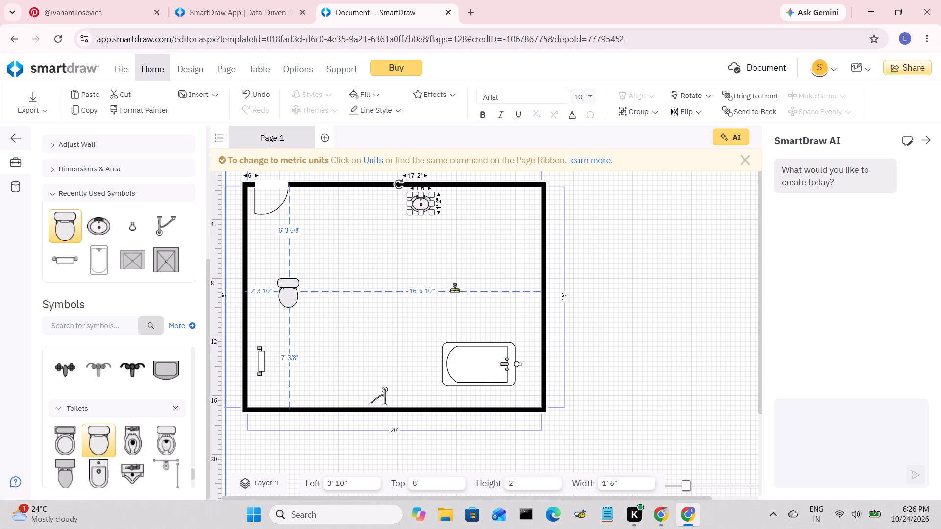
drag(454, 289, 517, 269)
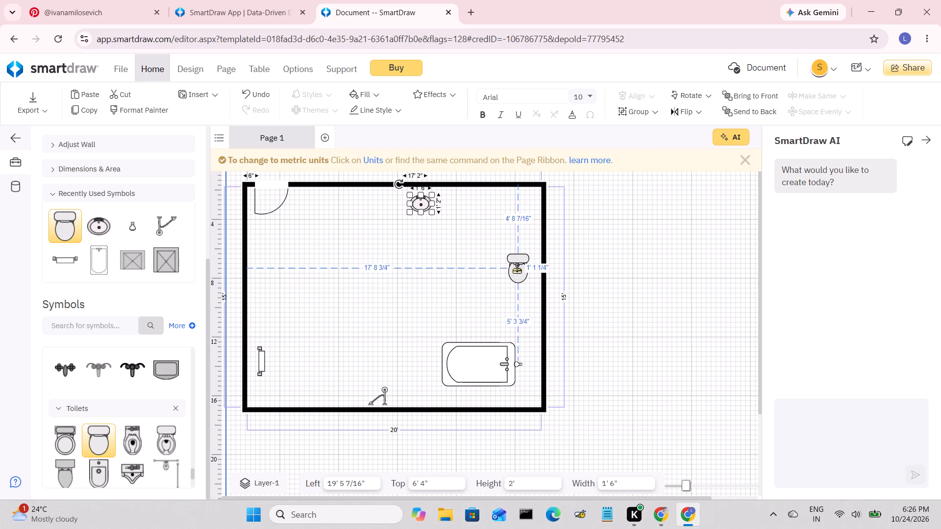
drag(517, 269, 516, 271)
drag(496, 252, 542, 234)
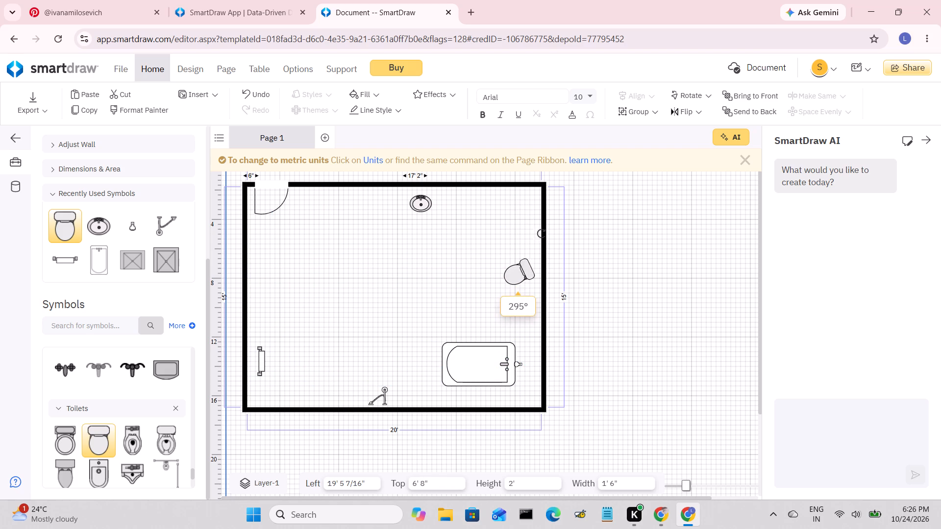
drag(542, 234, 544, 241)
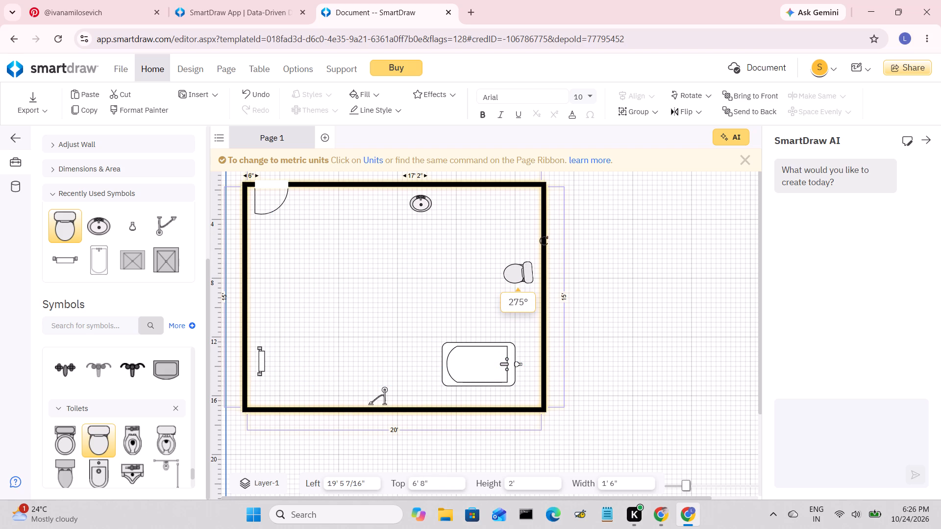
drag(544, 241, 545, 244)
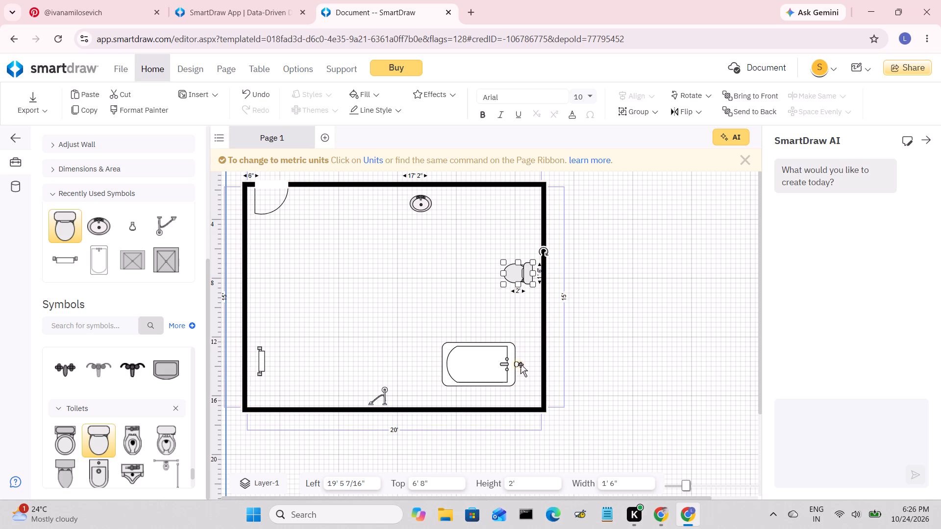
Move Shower Head - 2 and the bathtub closer to the right wall, keeping the shower head in line with the tub's faucet.
drag(517, 364, 531, 364)
drag(470, 376, 493, 377)
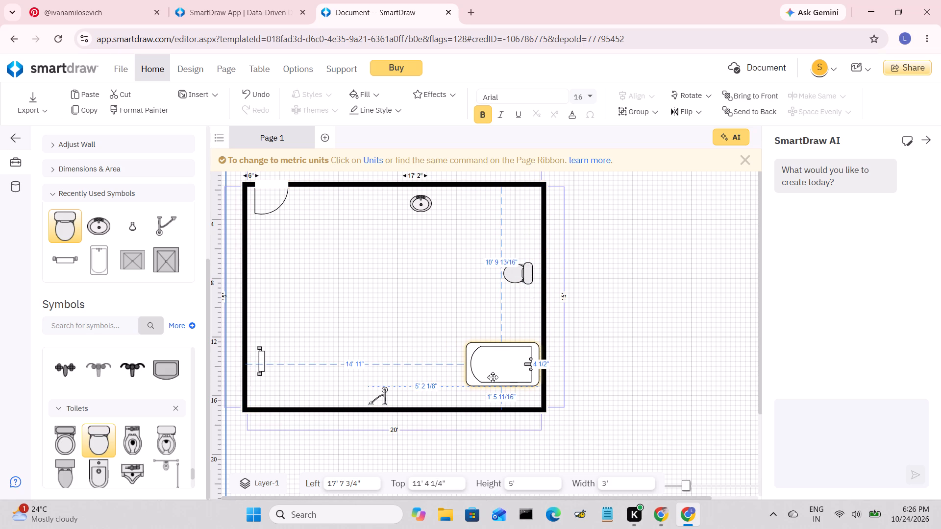
drag(493, 377, 489, 378)
click(602, 372)
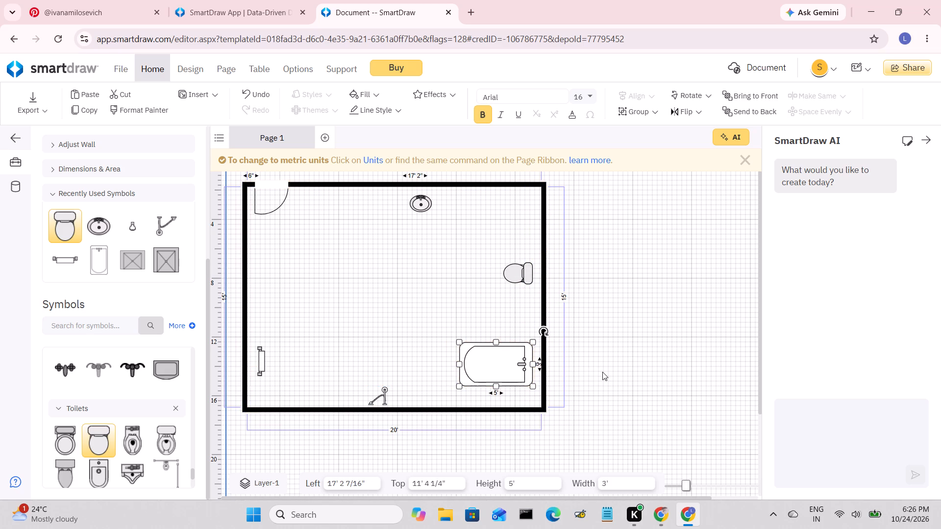
Enlarge the toilet slightly towards the room's interior, keeping its tank side in place near the right wall.
click(510, 273)
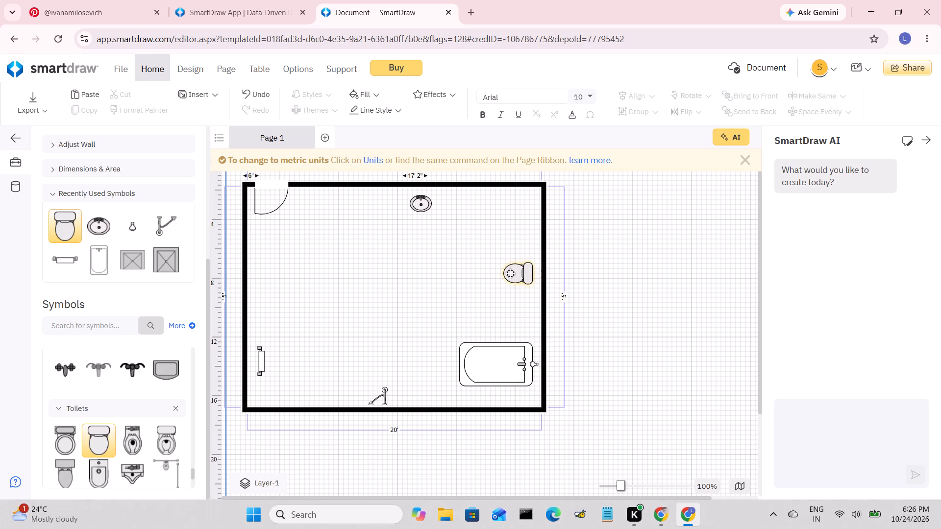
drag(502, 286, 499, 292)
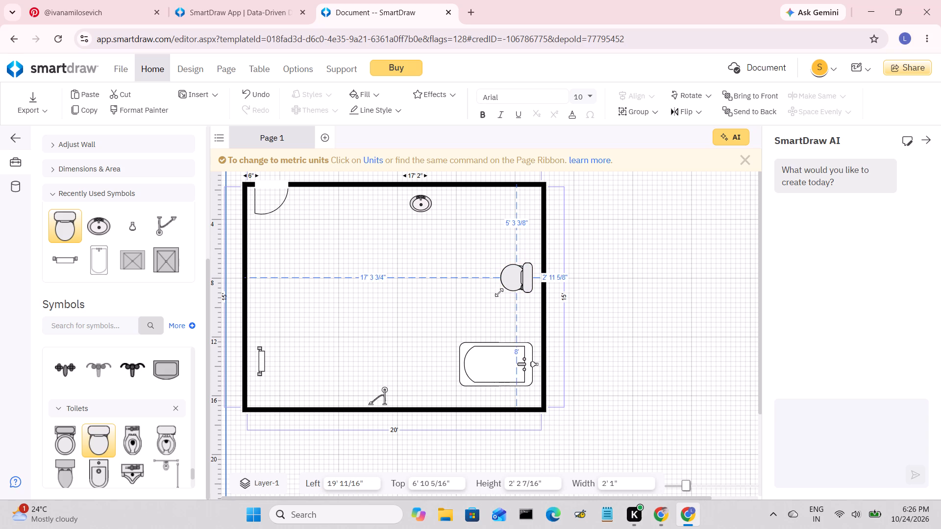
drag(499, 292, 497, 290)
click(504, 308)
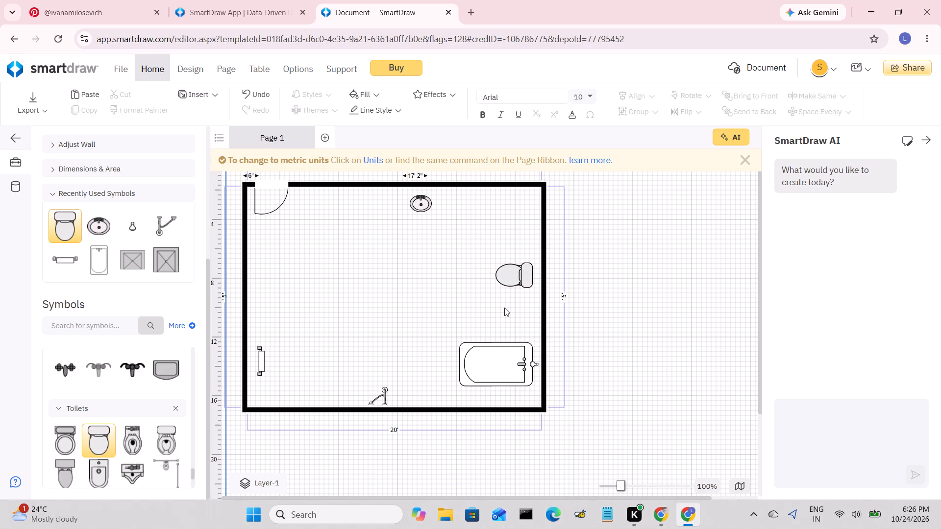
Place the dark faucet with two straight handles just below the toilet and shrink it to about 1' 4" wide by 11" high.
scroll(136, 370, up, 1)
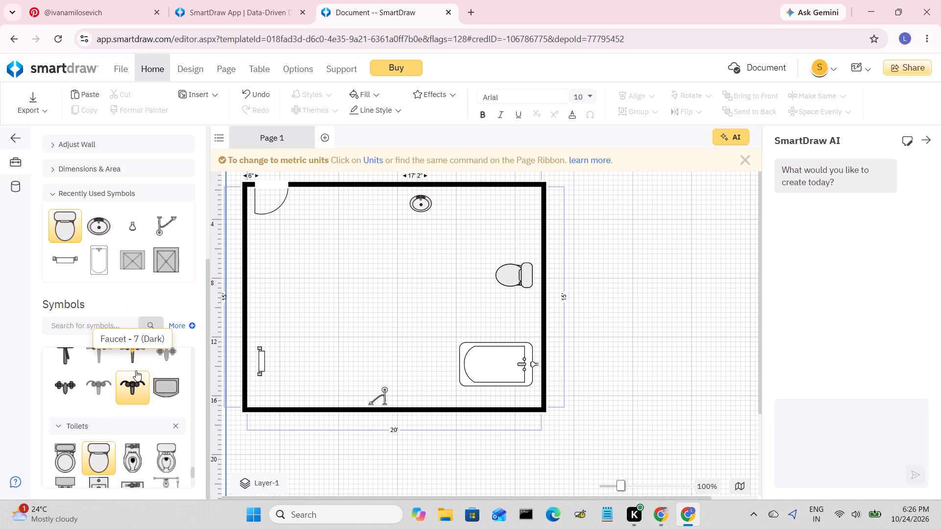
scroll(136, 370, up, 1)
drag(131, 379, 517, 331)
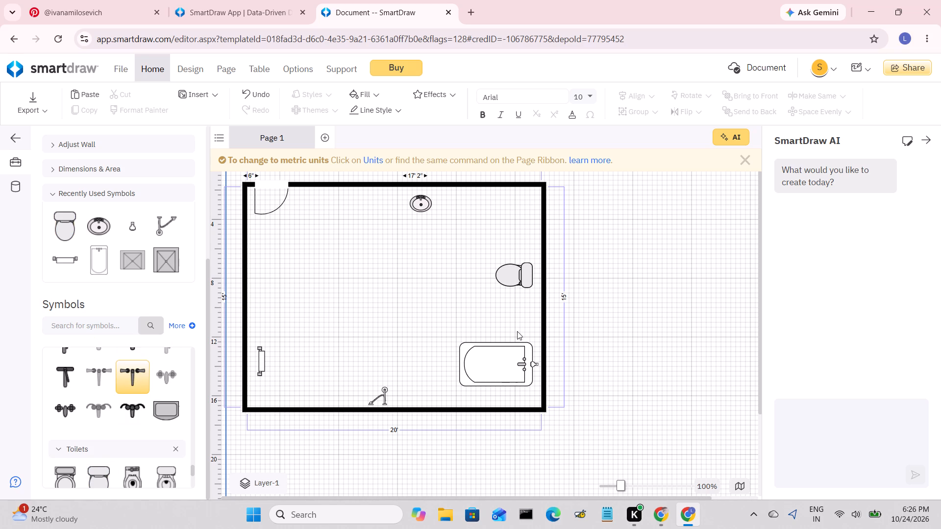
drag(517, 331, 512, 302)
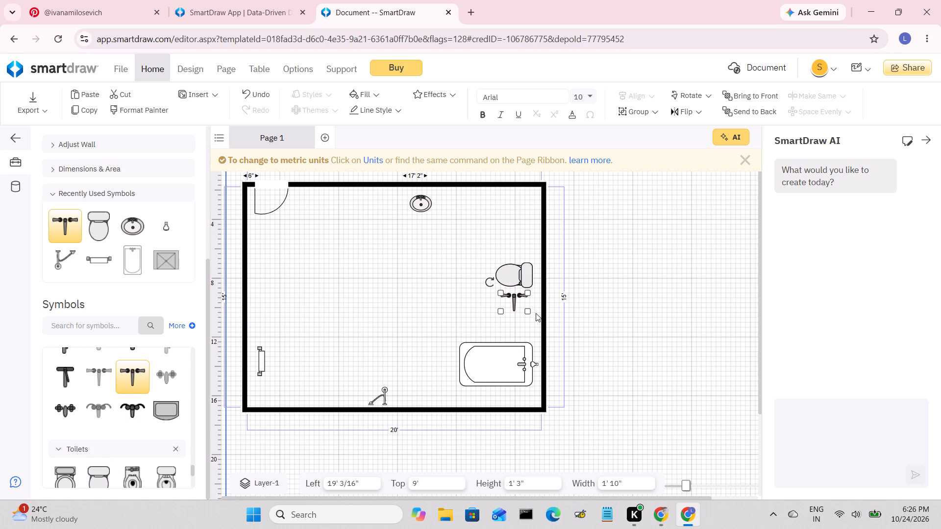
drag(526, 313, 520, 311)
Rotate the dark faucet below the toilet to 270° so its spout points away from the right wall.
drag(490, 285, 501, 311)
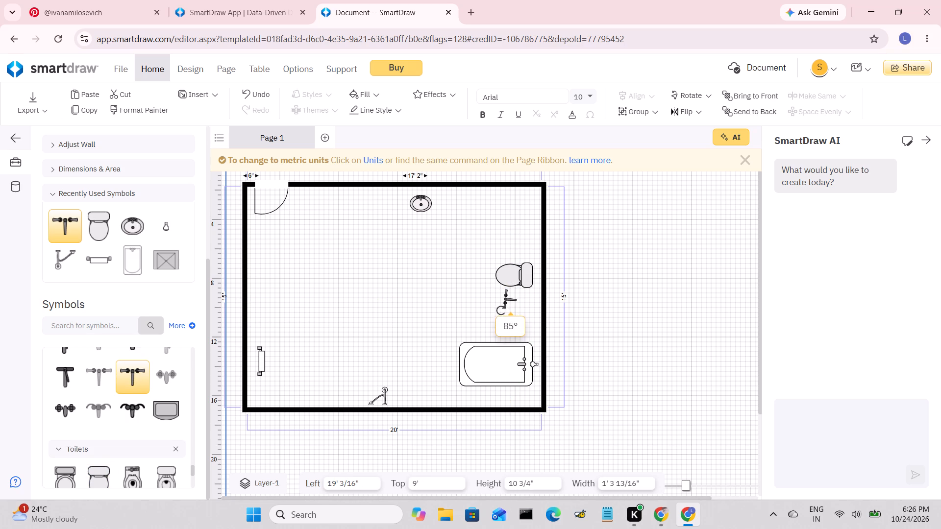
drag(501, 311, 535, 241)
drag(535, 241, 537, 265)
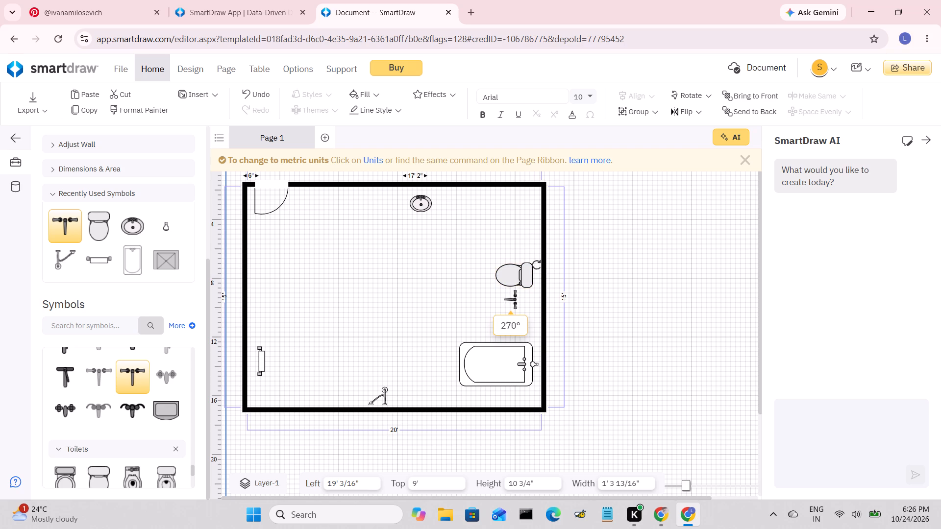
Move the rotated dark faucet closer to the right wall, directly below the toilet's tank.
drag(537, 265, 537, 261)
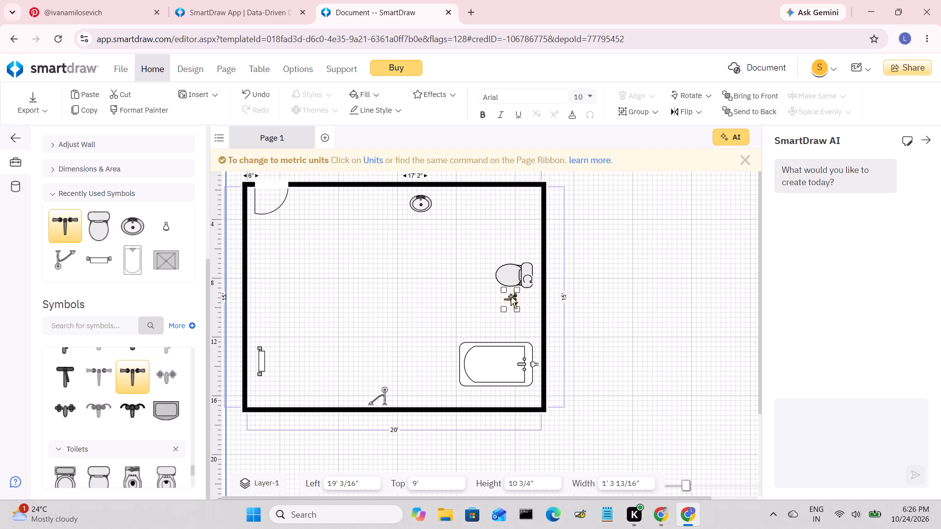
drag(511, 298, 523, 299)
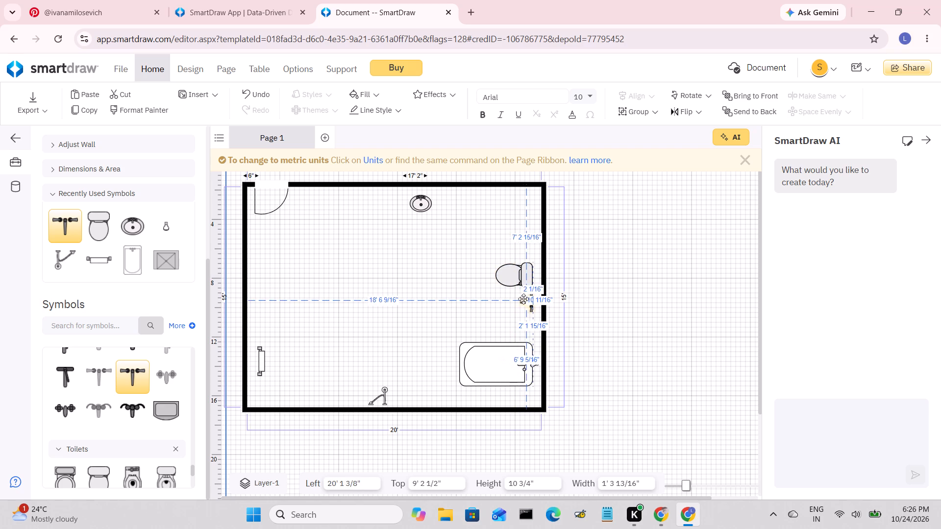
drag(523, 299, 521, 299)
click(440, 266)
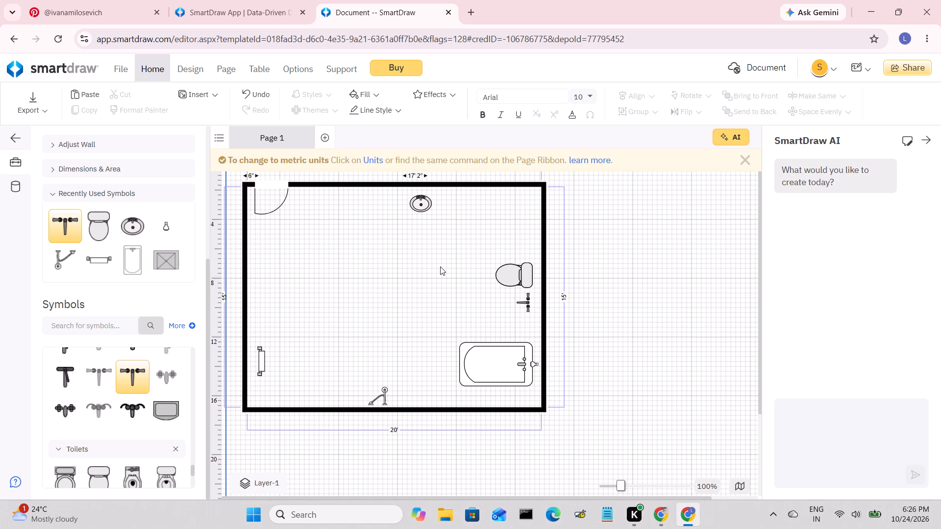
Place the straight 4' 8" long rail from the Toilets symbols vertically between the top wall and the toilet.
scroll(118, 446, down, 1)
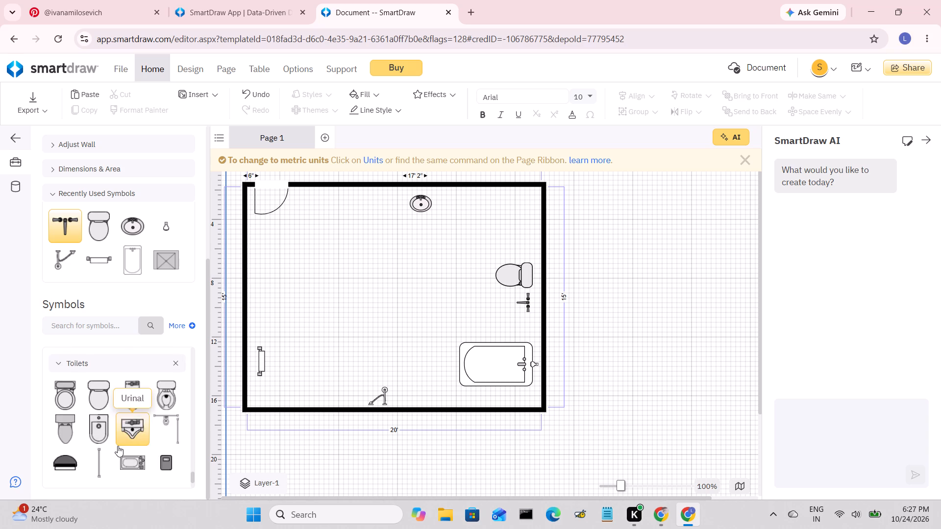
scroll(118, 446, down, 1)
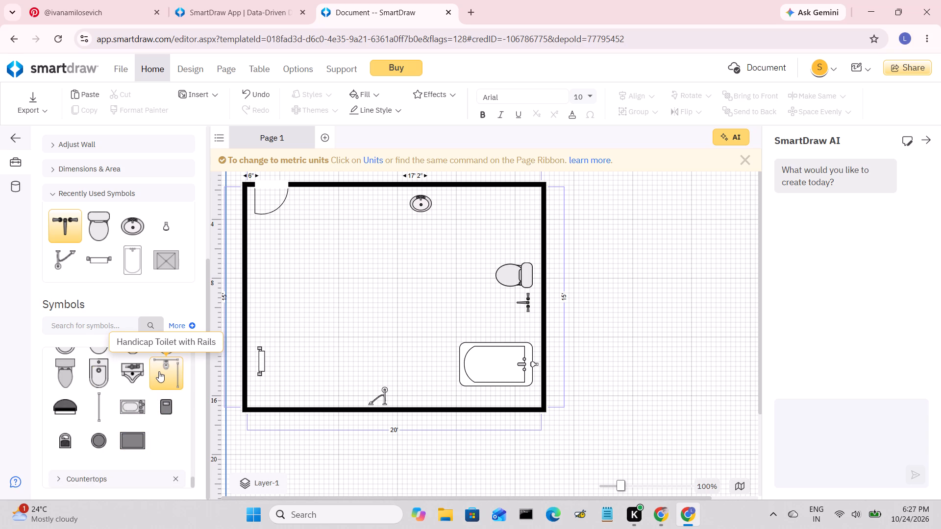
scroll(159, 371, down, 1)
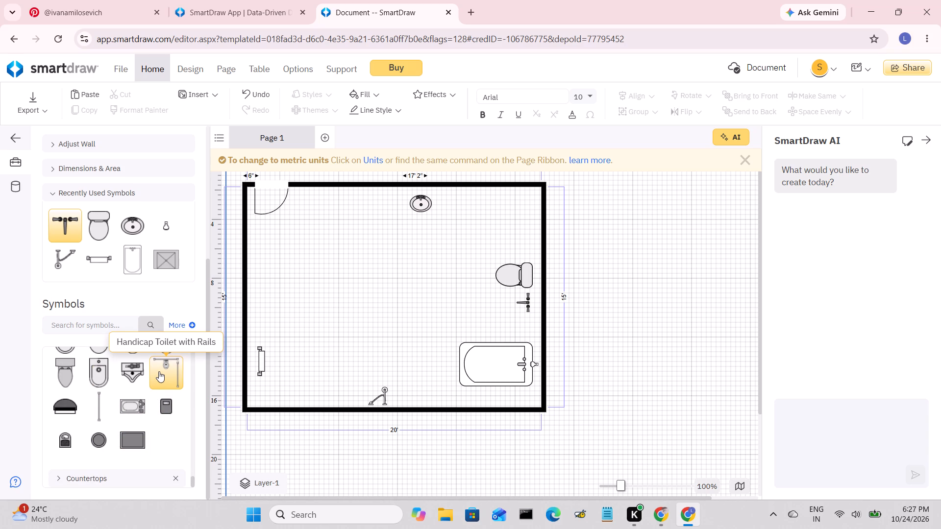
scroll(159, 371, down, 2)
drag(100, 407, 516, 221)
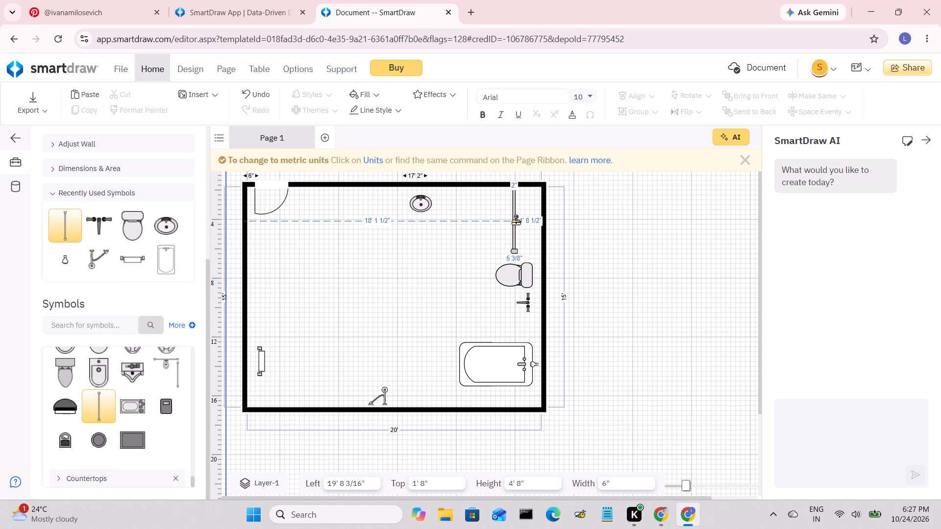
drag(516, 221, 500, 224)
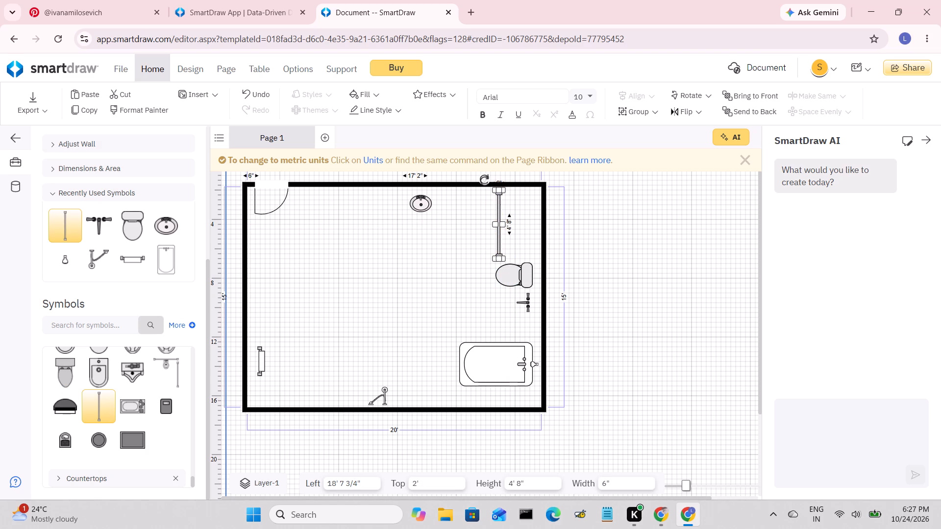
Rotate the 4' 8" rail above the toilet clockwise from vertical towards horizontal.
drag(485, 182, 529, 207)
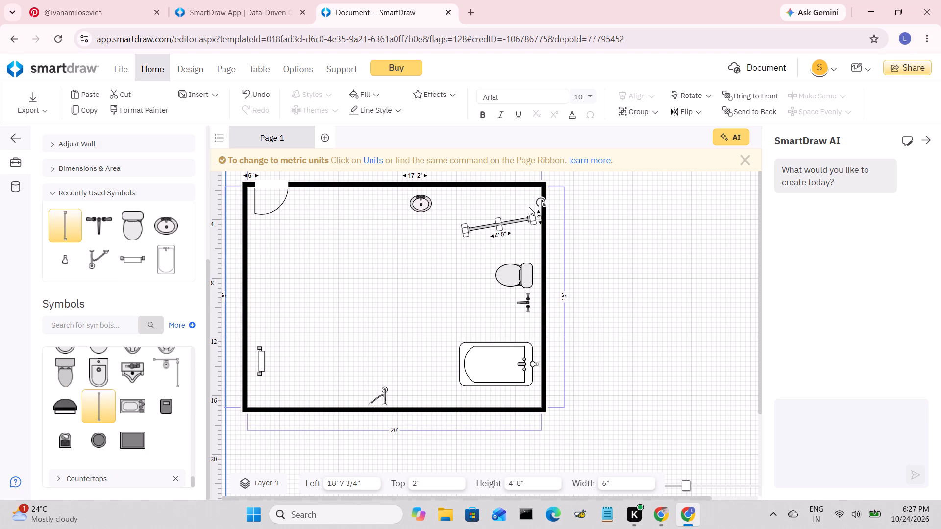
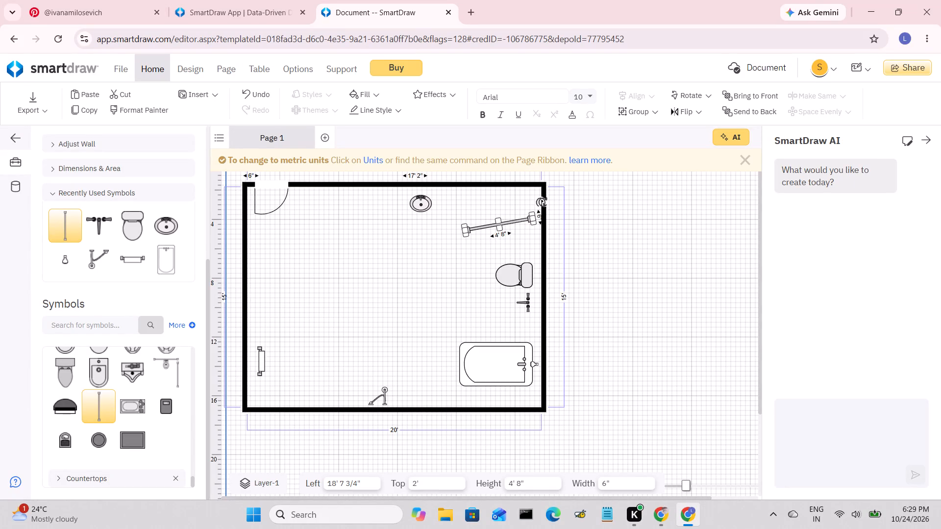
Finish rotating the 4' 8" rail to horizontal and move it up near the top wall, between the sink and the right wall.
drag(543, 202, 545, 210)
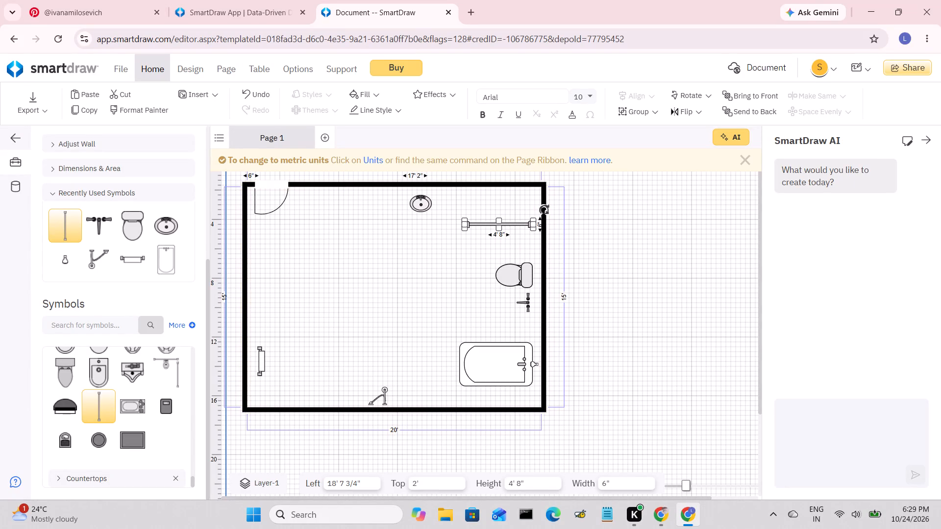
drag(509, 225, 496, 206)
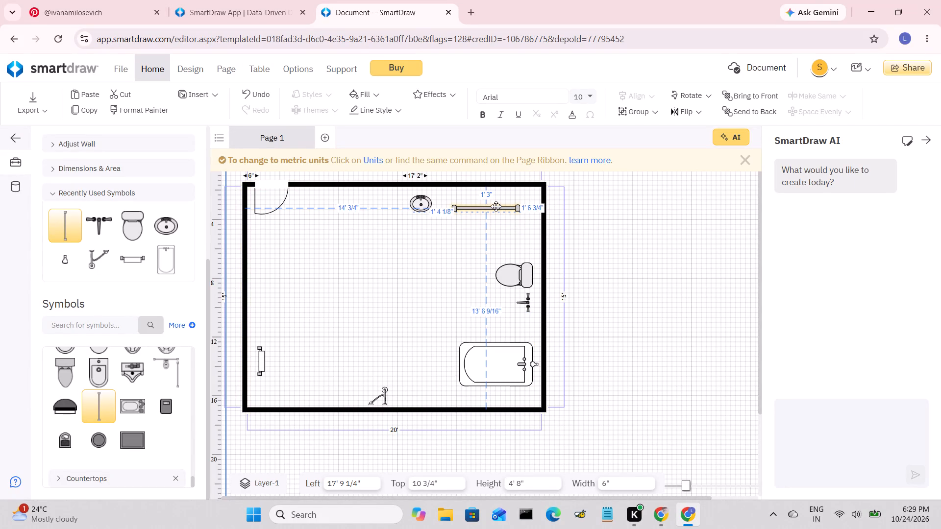
drag(496, 206, 499, 204)
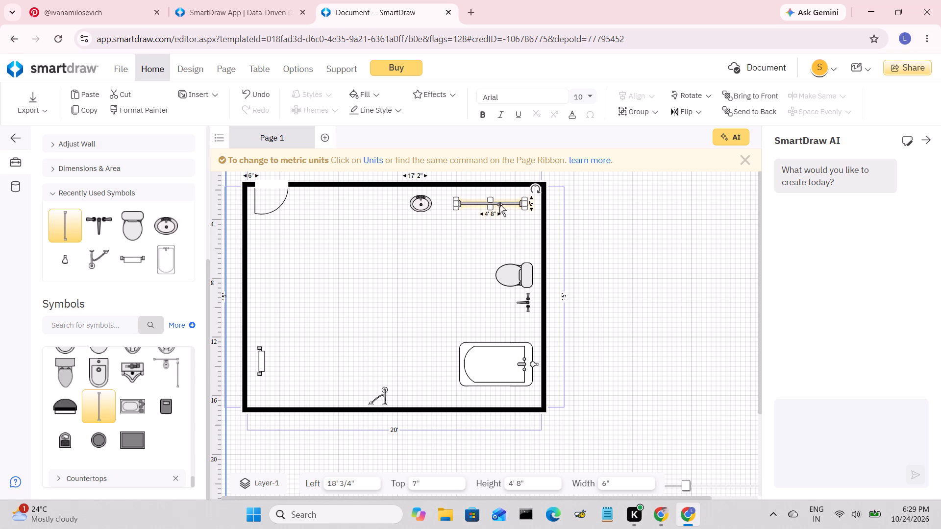
click(404, 255)
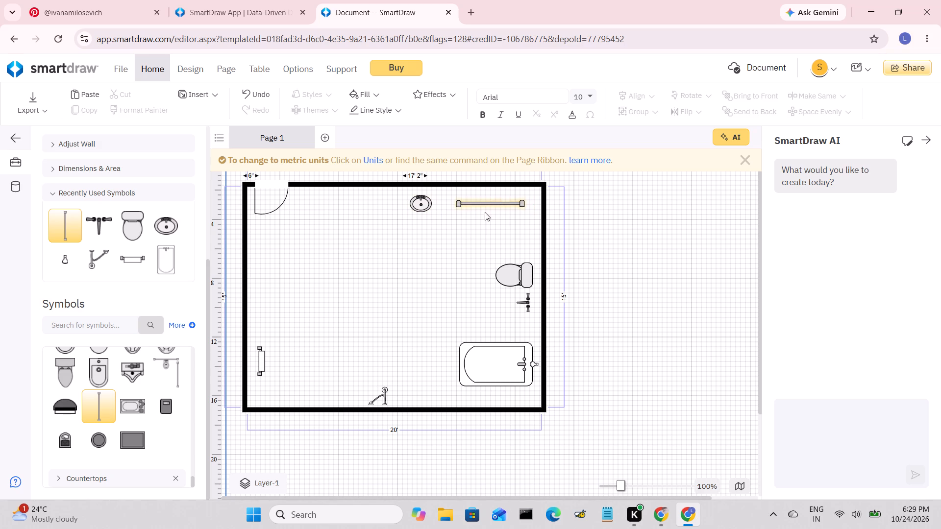
Move the toilet up so it sits just below the horizontal rail, near the right wall.
drag(509, 270, 504, 225)
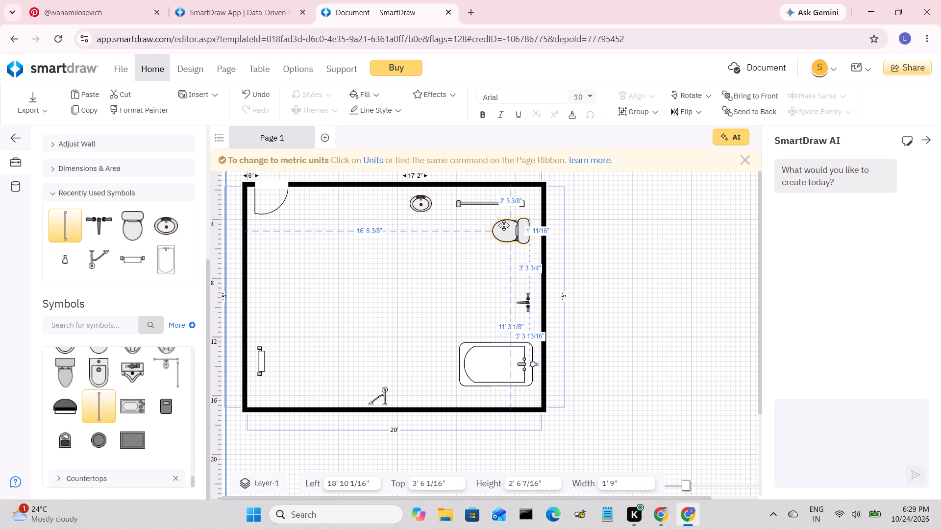
drag(504, 225, 504, 225)
Move the dark faucet up along the right wall, directly below the toilet's tank.
drag(520, 303, 519, 265)
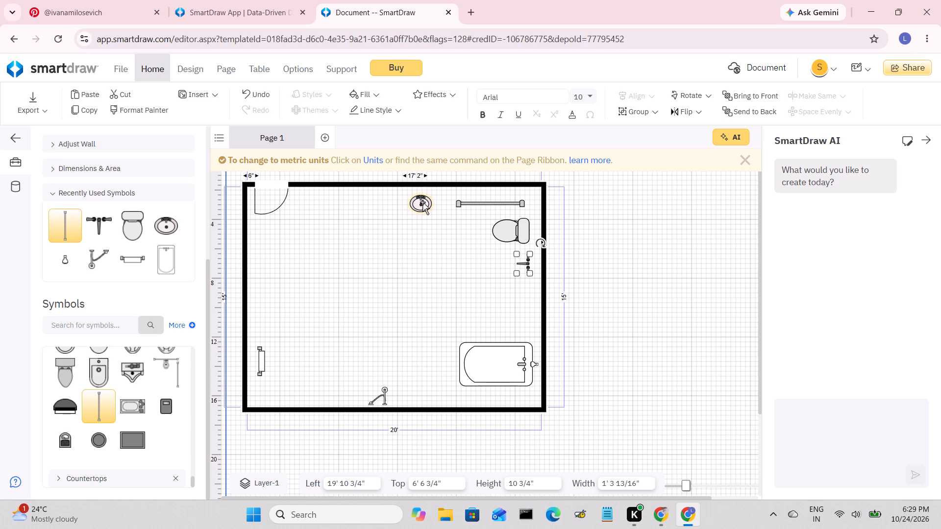
Move the oval sink along the top wall towards the door, to Left 9' 4" and Top 2' 4".
drag(422, 202, 371, 199)
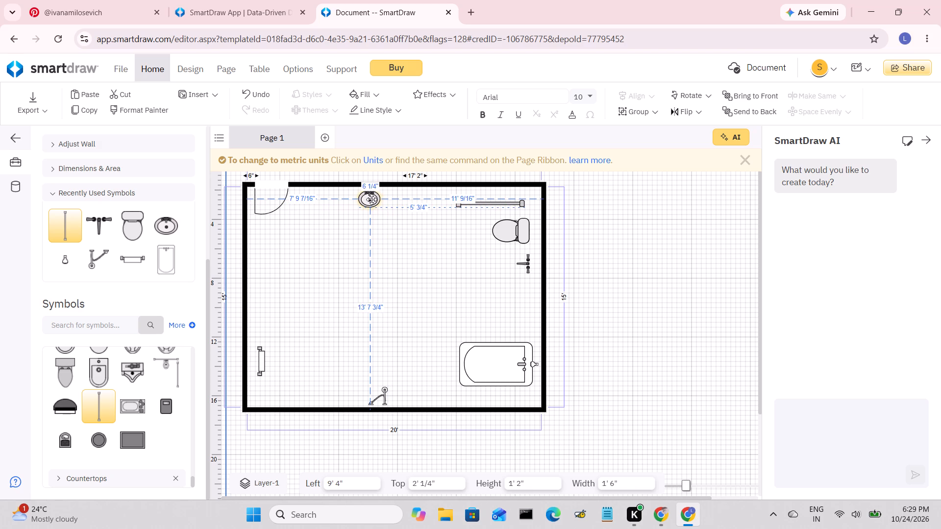
drag(371, 199, 371, 203)
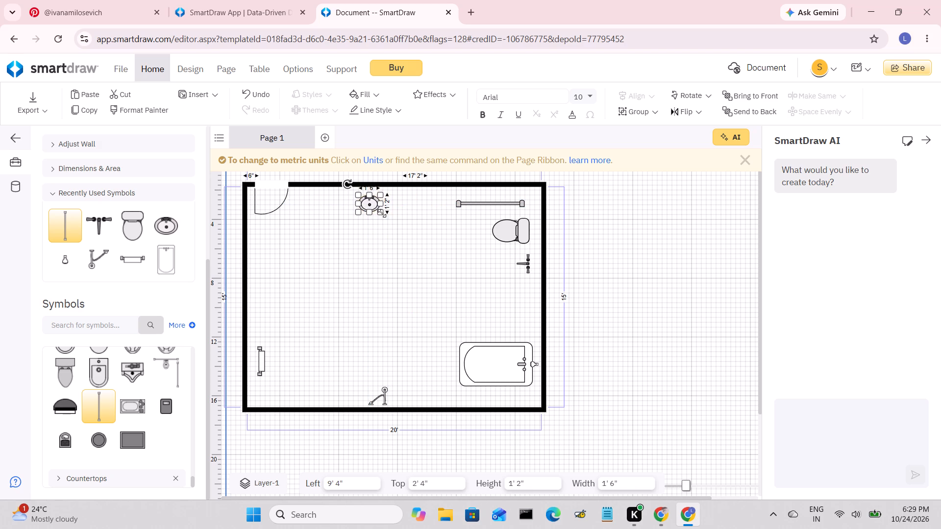
Enlarge the oval sink to a width of 2' 8" and a height of 2'.
drag(382, 213, 394, 222)
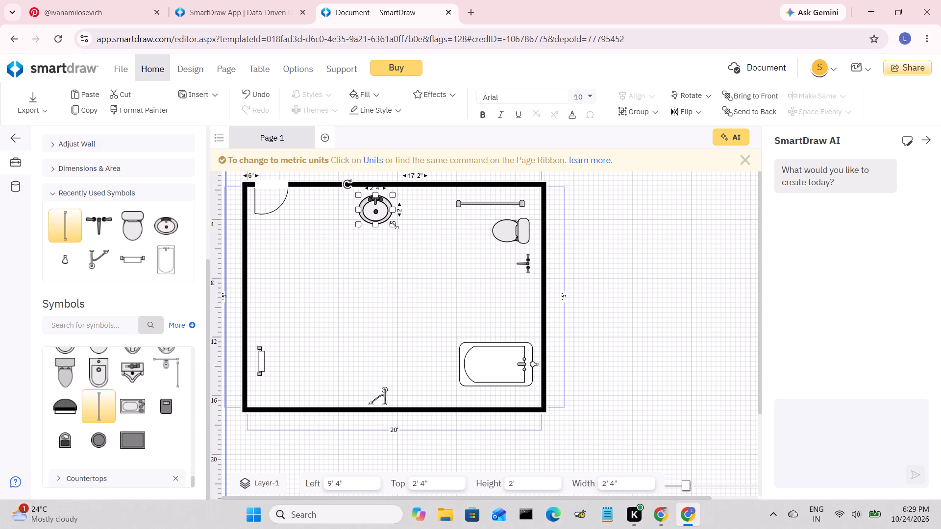
click(394, 225)
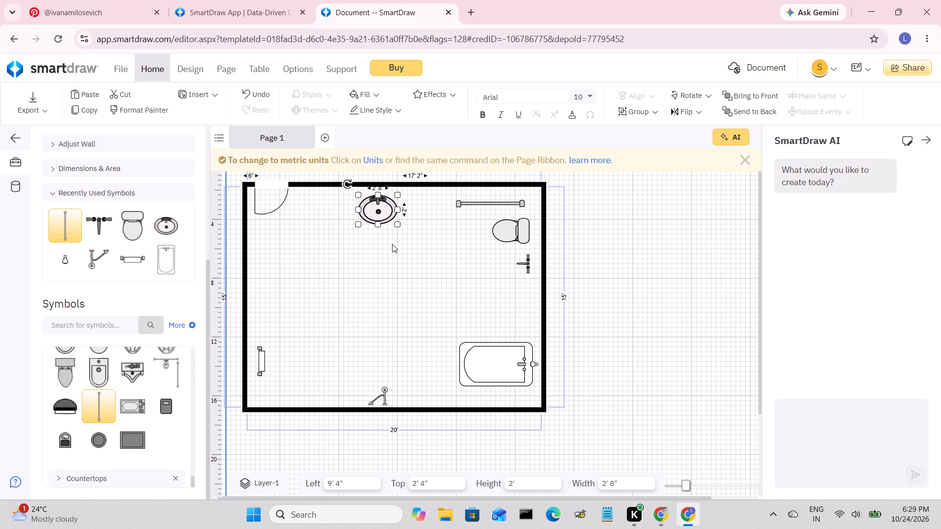
click(392, 244)
Select the angled shower head fixture at the bottom wall.
click(384, 395)
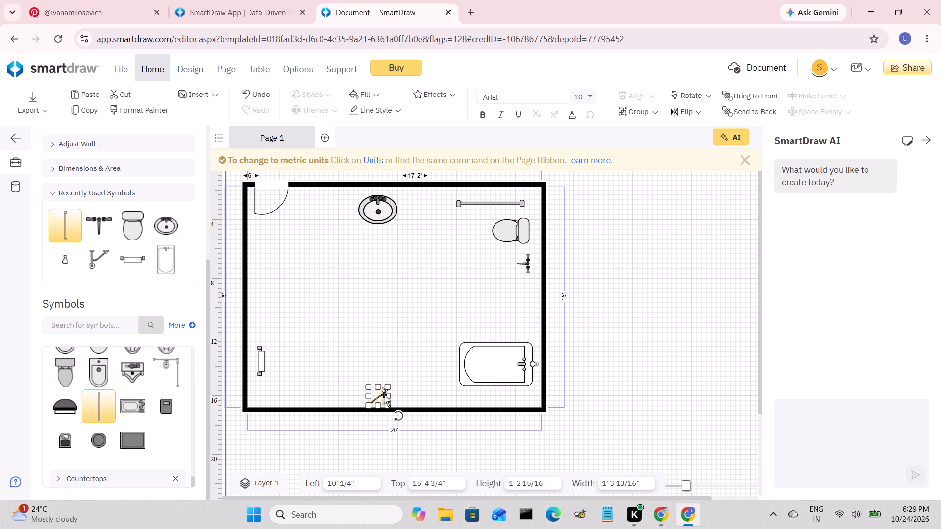
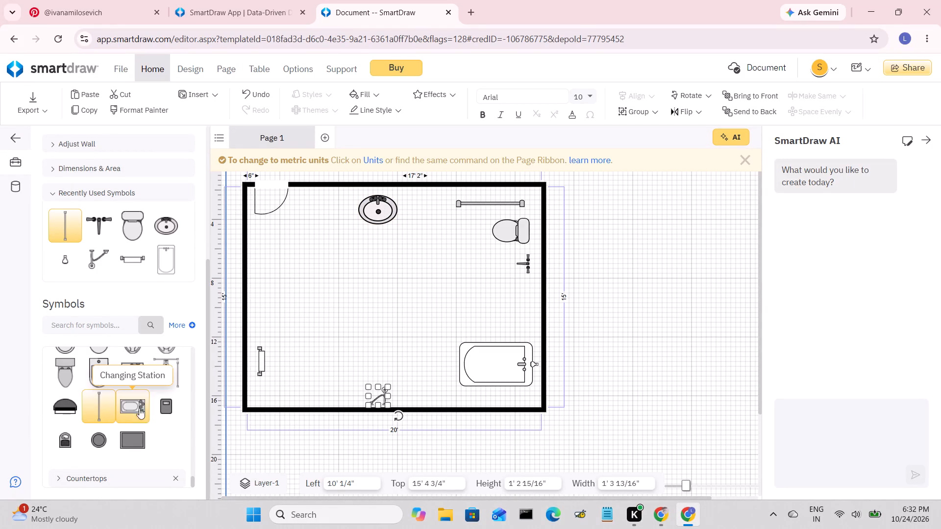
Place a round Trash Can/Waste Bin symbol below the horizontal rail, at Left 15' 8" and Top 6'.
drag(160, 409, 165, 411)
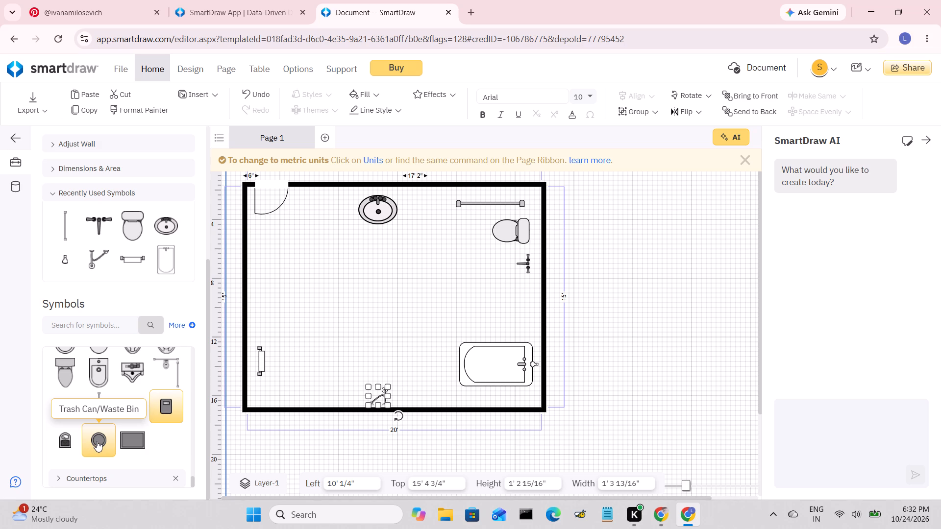
drag(97, 441, 518, 289)
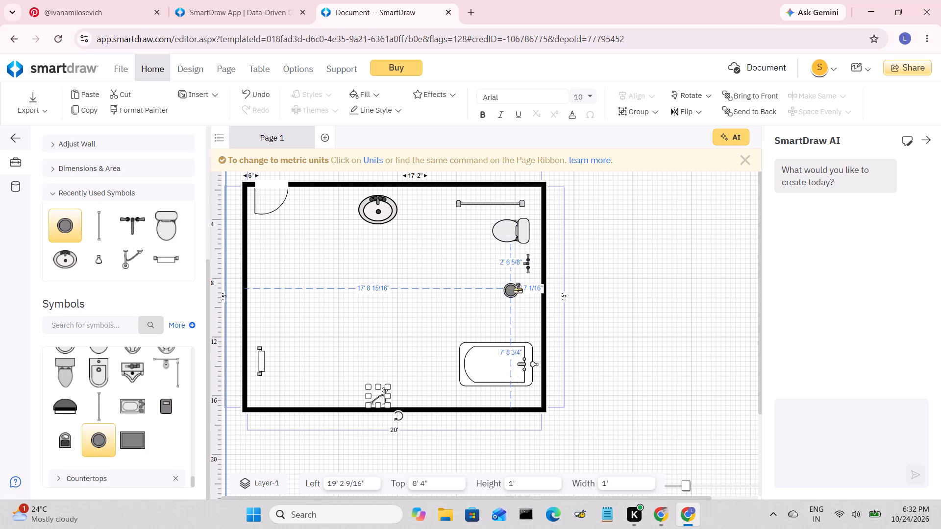
drag(518, 289, 459, 258)
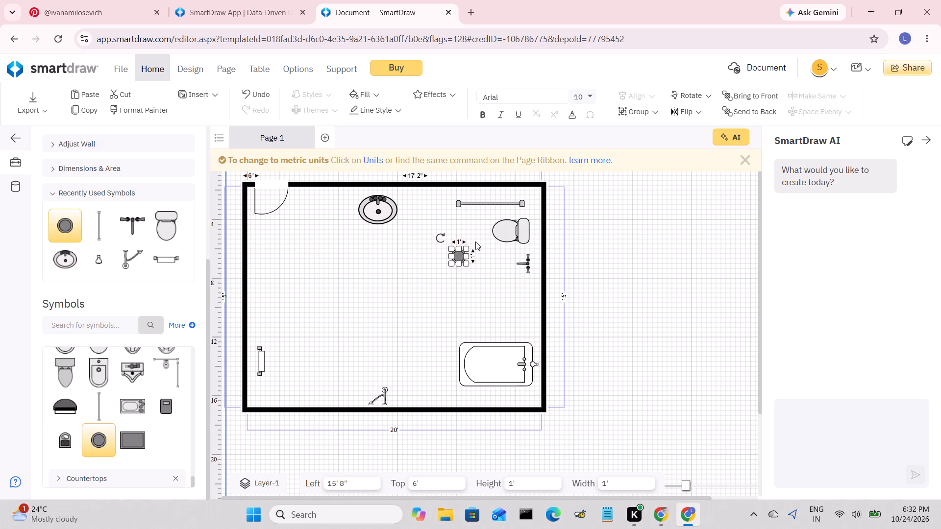
Move the horizontal rail above the toilet closer to the top wall, to Left 18' 3/4" and Top 3/4".
drag(500, 206, 498, 196)
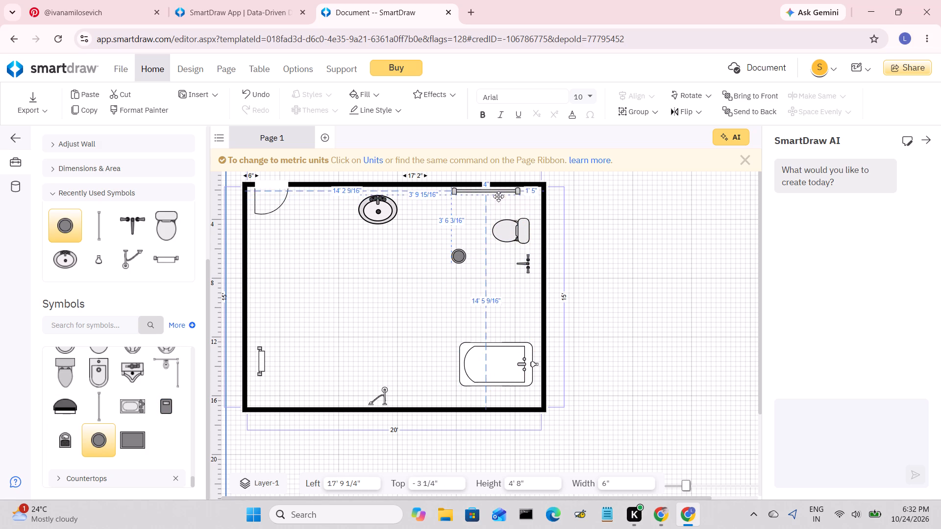
drag(498, 196, 500, 198)
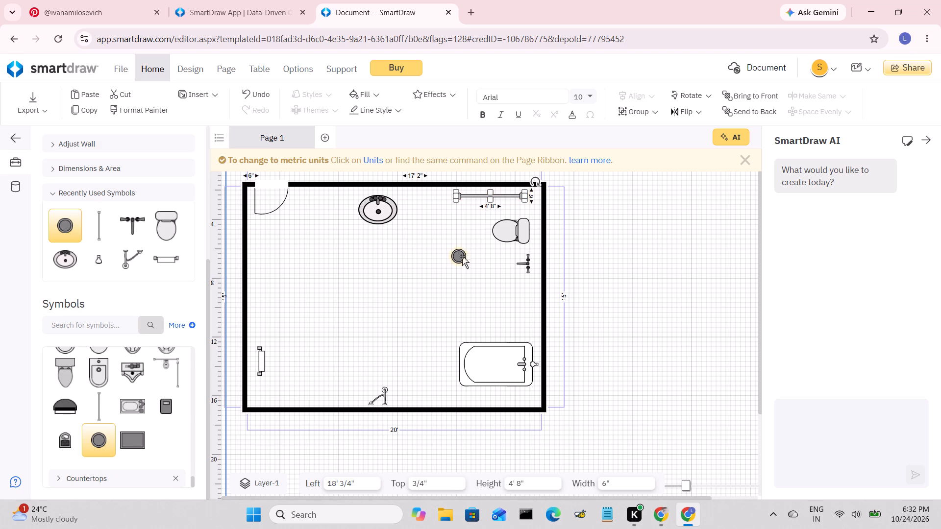
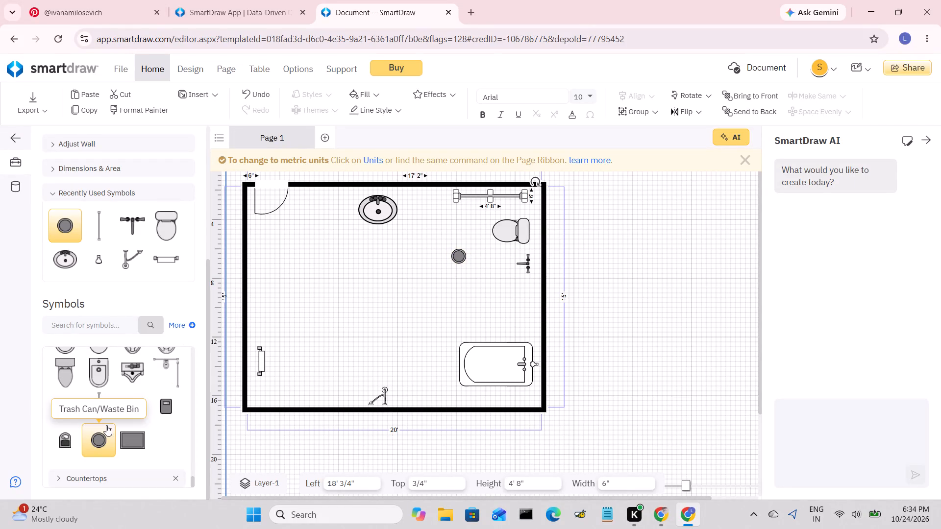
Place a Changing Station symbol near the left wall below the door, at Left 2' 4" and Top 7' 4".
scroll(139, 405, down, 1)
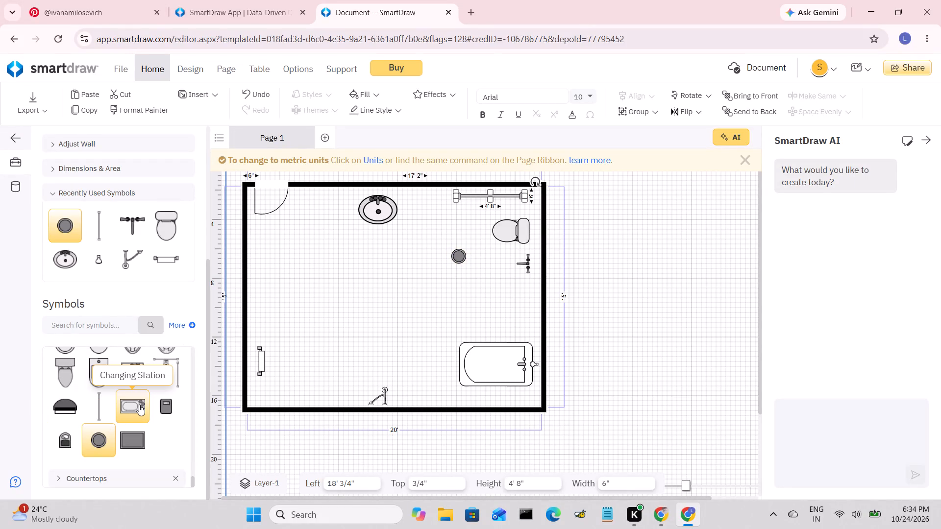
drag(139, 405, 265, 278)
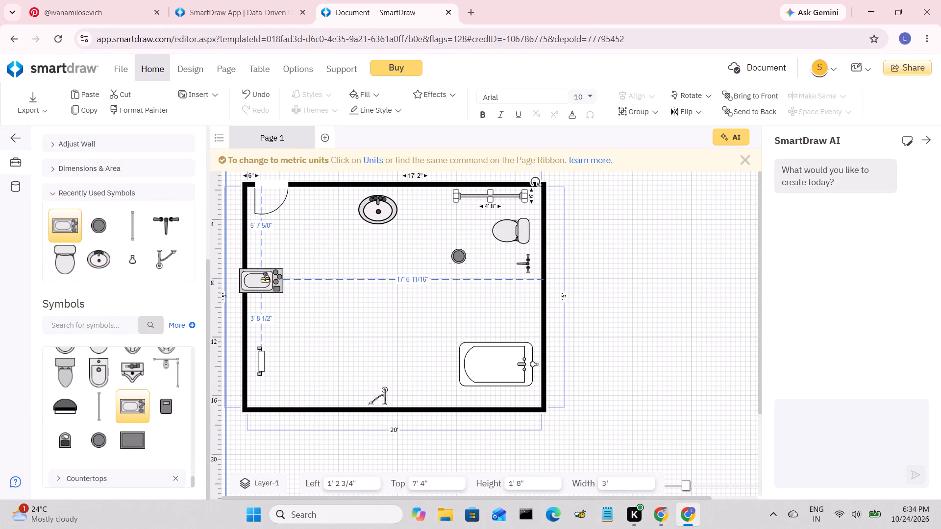
drag(265, 278, 276, 279)
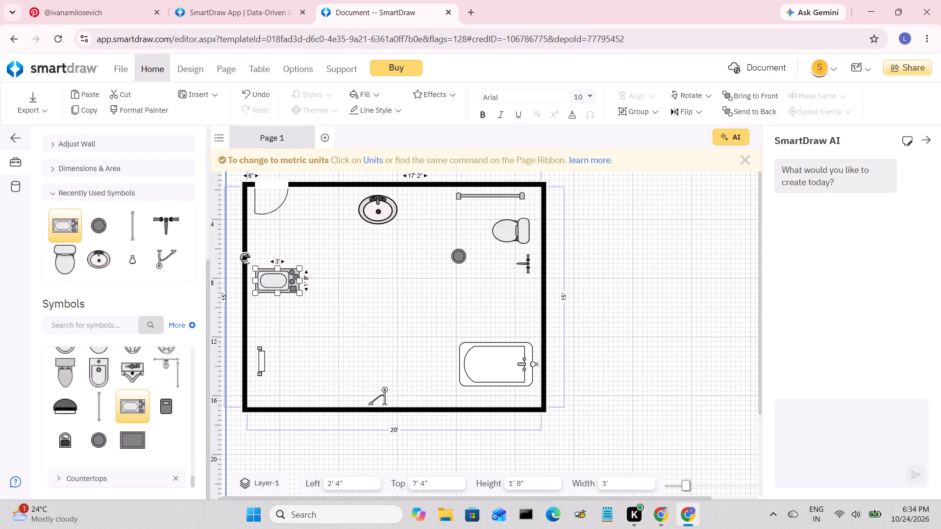
Turn the changing station upright, about 2' 2 3/8" by 3' 1 1/2", and set it close against the left wall.
drag(246, 260, 294, 261)
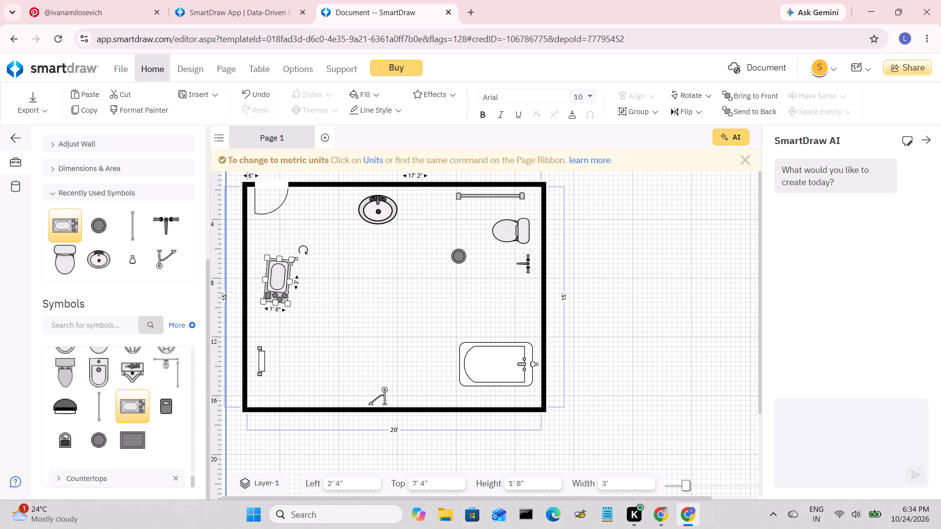
drag(294, 261, 300, 256)
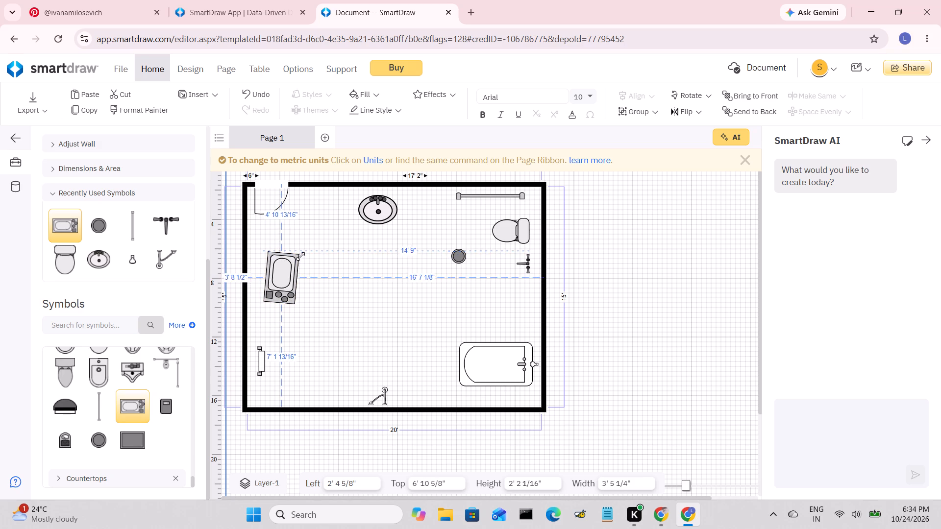
drag(300, 256, 300, 257)
drag(313, 248, 307, 247)
drag(281, 281, 267, 283)
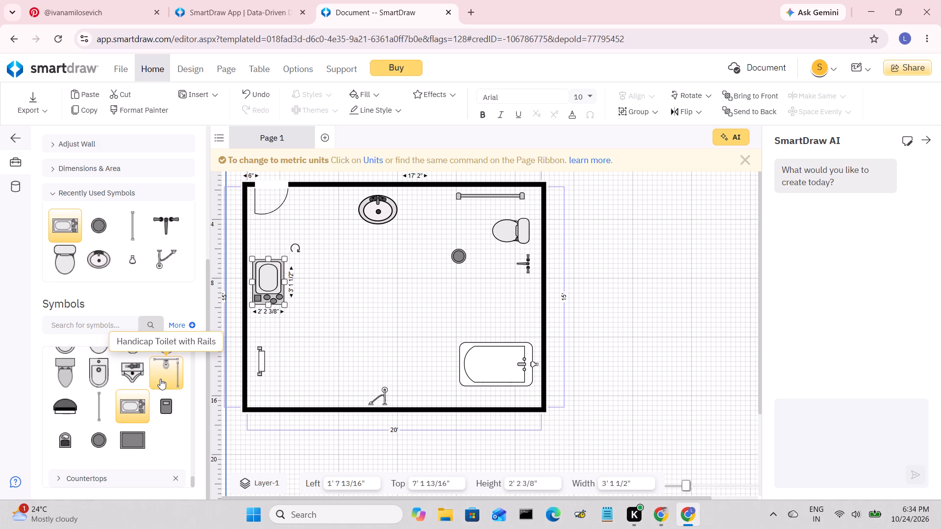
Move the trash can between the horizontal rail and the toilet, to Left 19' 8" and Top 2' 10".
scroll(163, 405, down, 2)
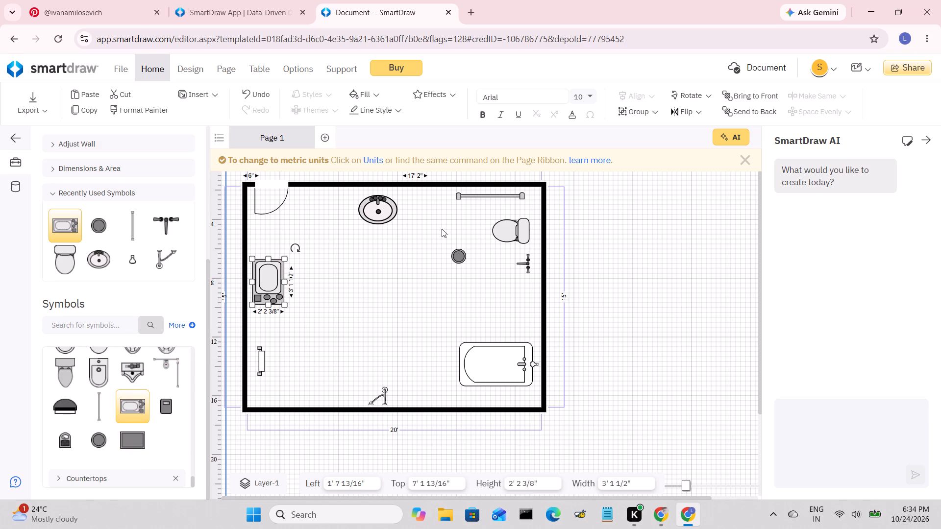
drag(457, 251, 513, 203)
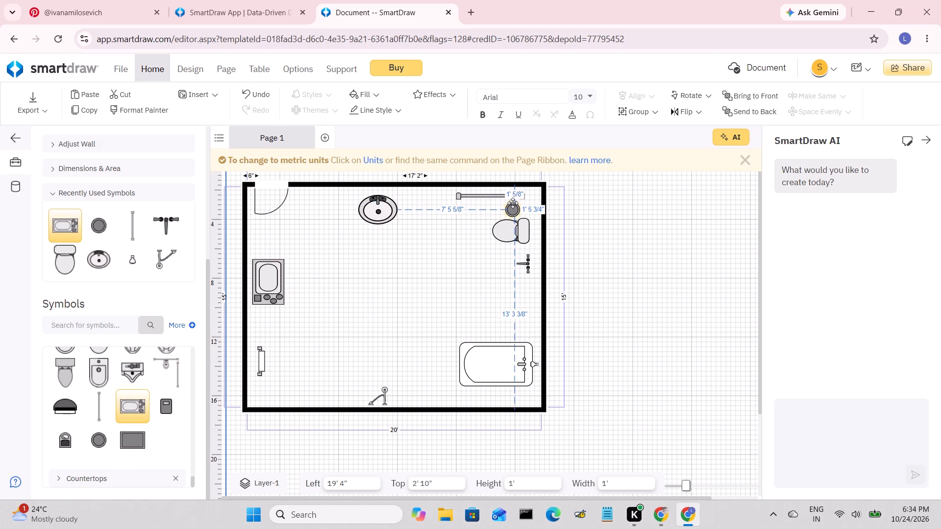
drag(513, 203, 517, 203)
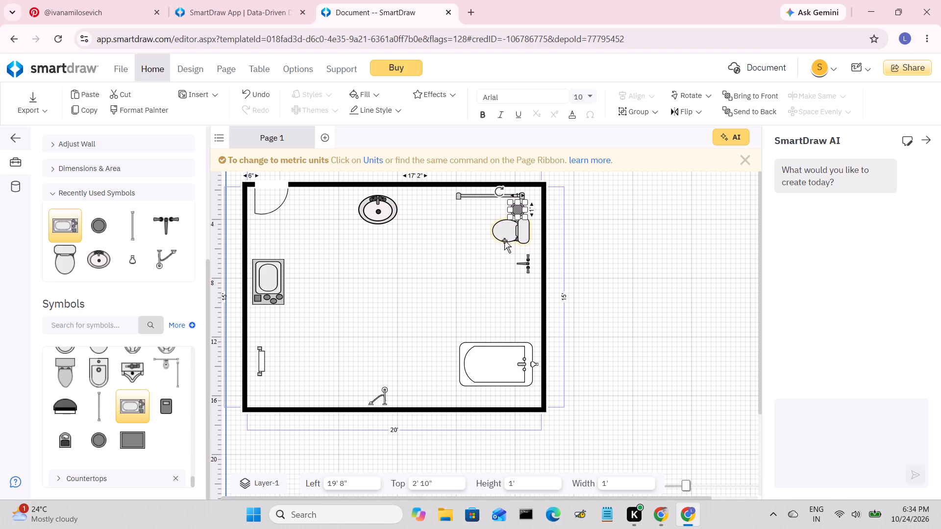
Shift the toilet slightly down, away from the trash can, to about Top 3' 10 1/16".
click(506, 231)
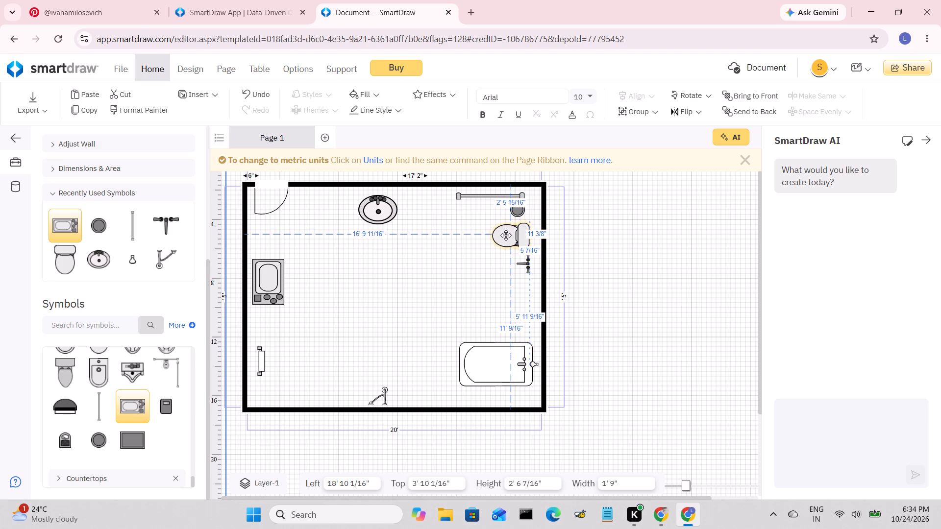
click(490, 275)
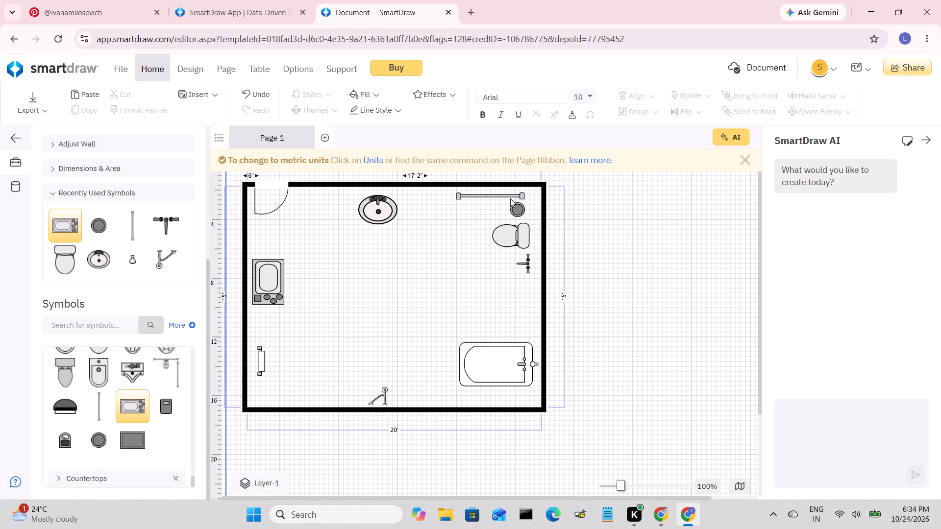
Move the horizontal rail toward the right wall, to Left 18' 7 7/16" and Top 3/4".
drag(509, 196, 520, 196)
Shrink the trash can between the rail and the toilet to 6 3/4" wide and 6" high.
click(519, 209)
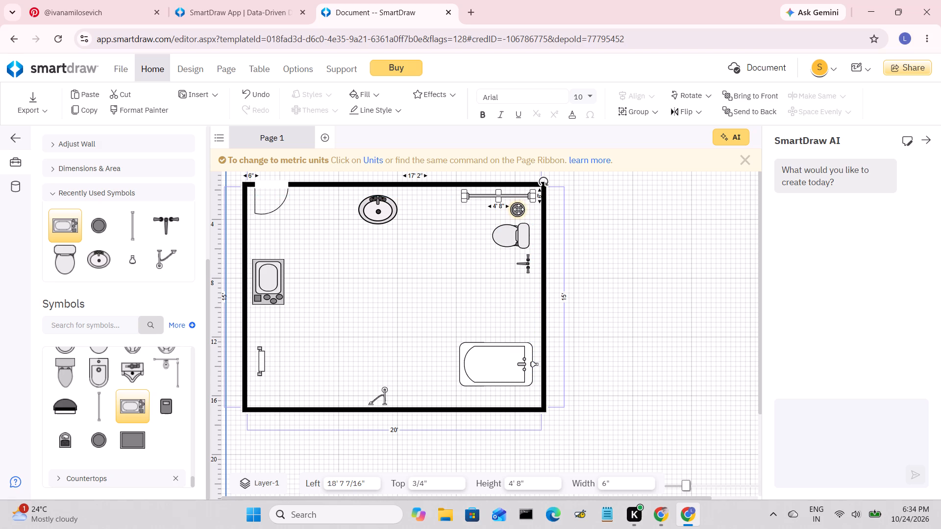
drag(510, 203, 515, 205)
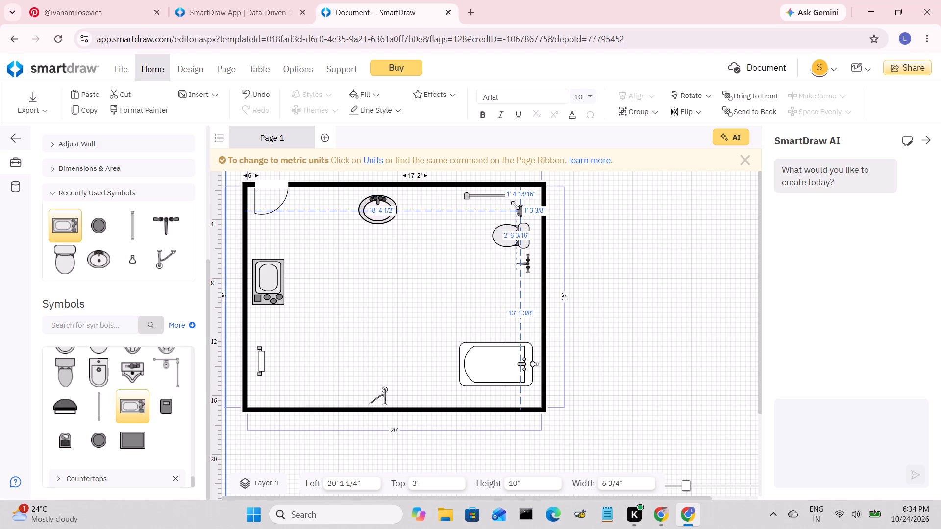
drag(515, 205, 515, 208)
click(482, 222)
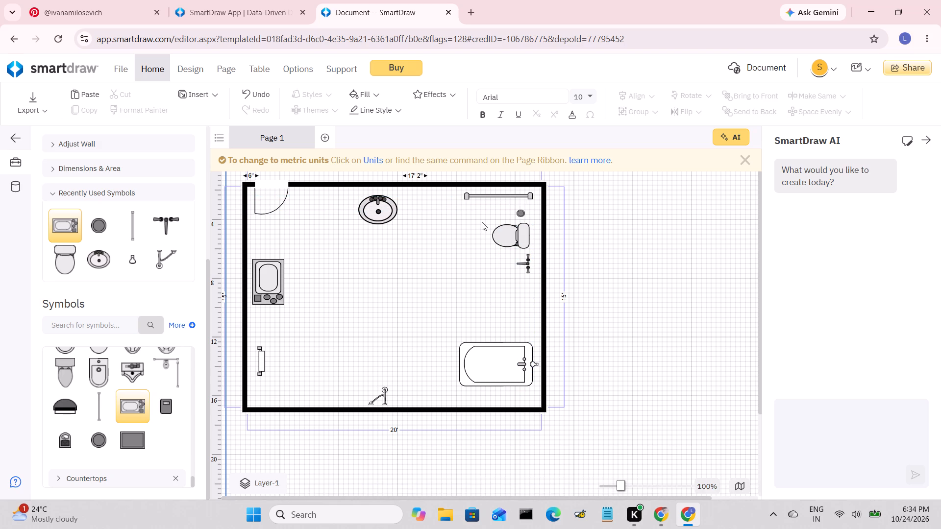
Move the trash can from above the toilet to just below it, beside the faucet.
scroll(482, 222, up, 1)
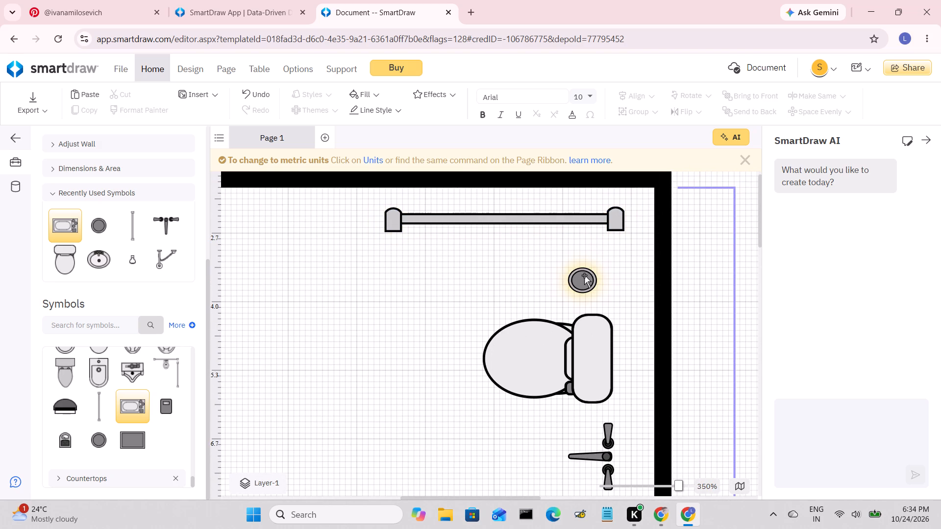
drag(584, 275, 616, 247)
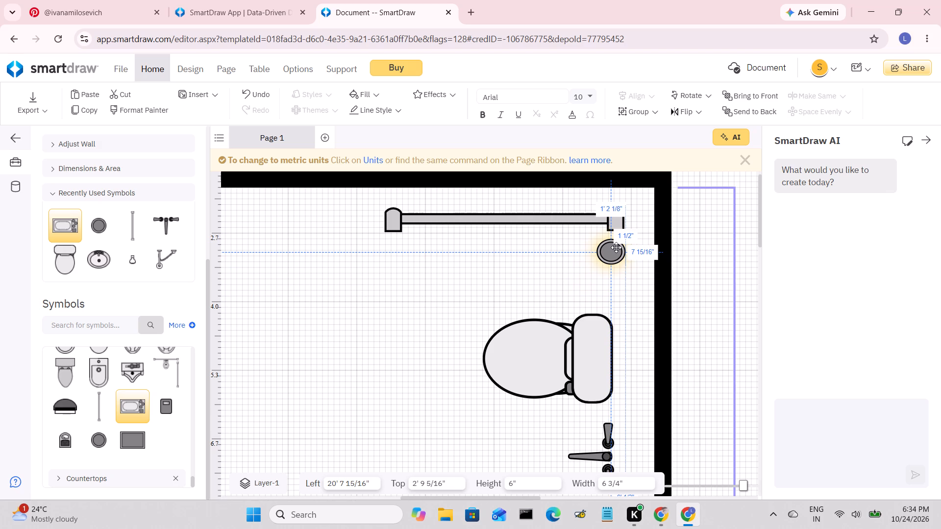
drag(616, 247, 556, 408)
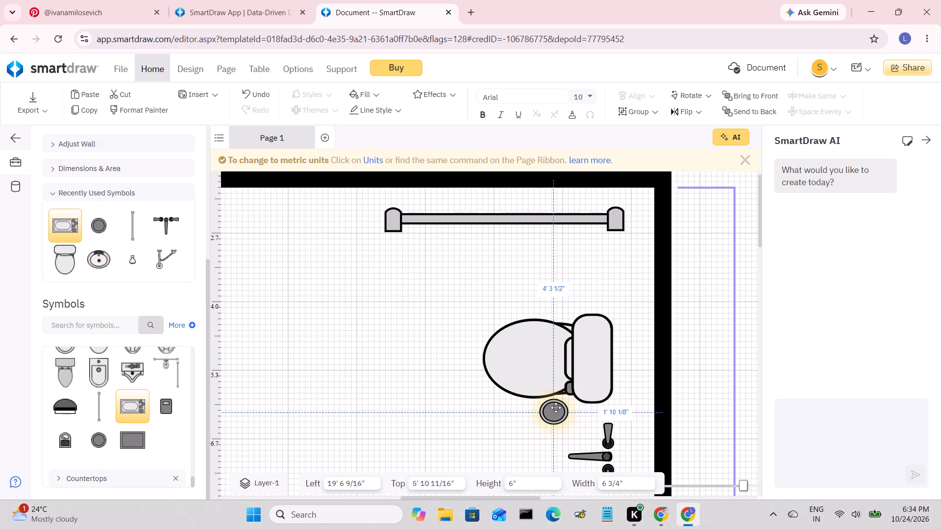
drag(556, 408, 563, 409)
Move the toilet up, close beneath the horizontal rail and nearer the right wall.
drag(538, 339, 552, 276)
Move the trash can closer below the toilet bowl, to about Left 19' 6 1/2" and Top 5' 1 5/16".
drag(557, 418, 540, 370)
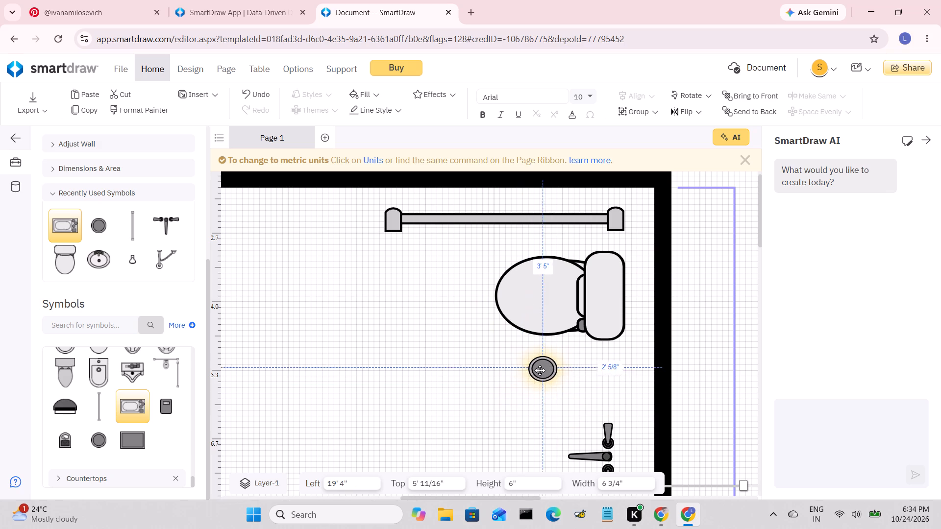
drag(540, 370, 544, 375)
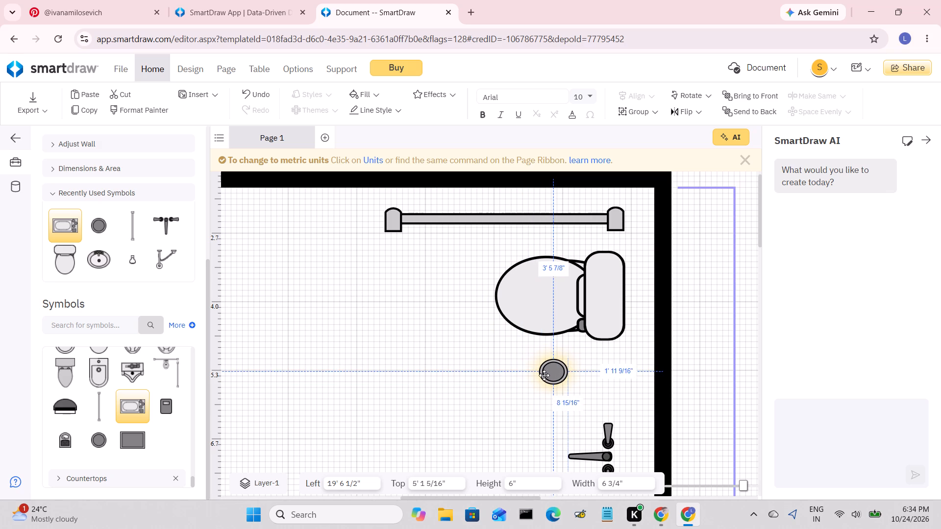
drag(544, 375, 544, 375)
Move the faucet up toward the toilet, to Left 19' 10 3/4" and Top 5' 3 7/8".
drag(596, 455, 602, 407)
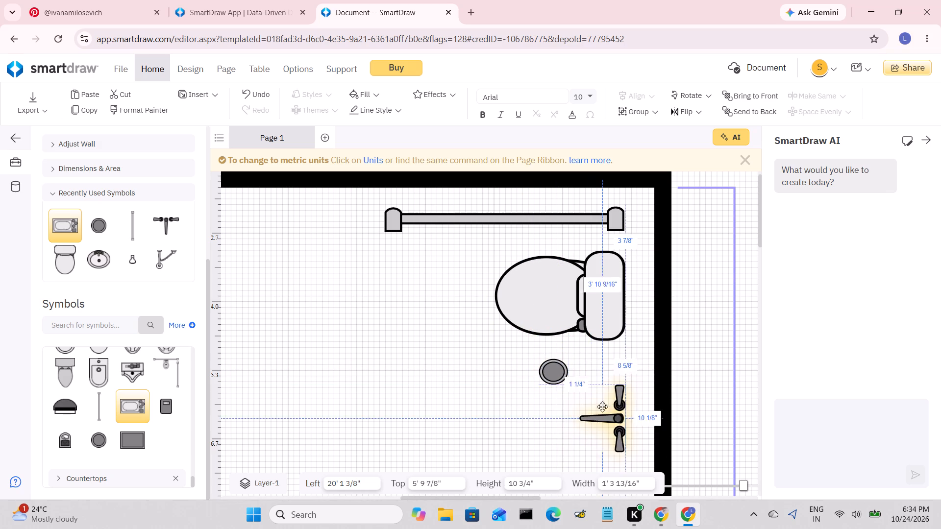
drag(602, 407, 600, 378)
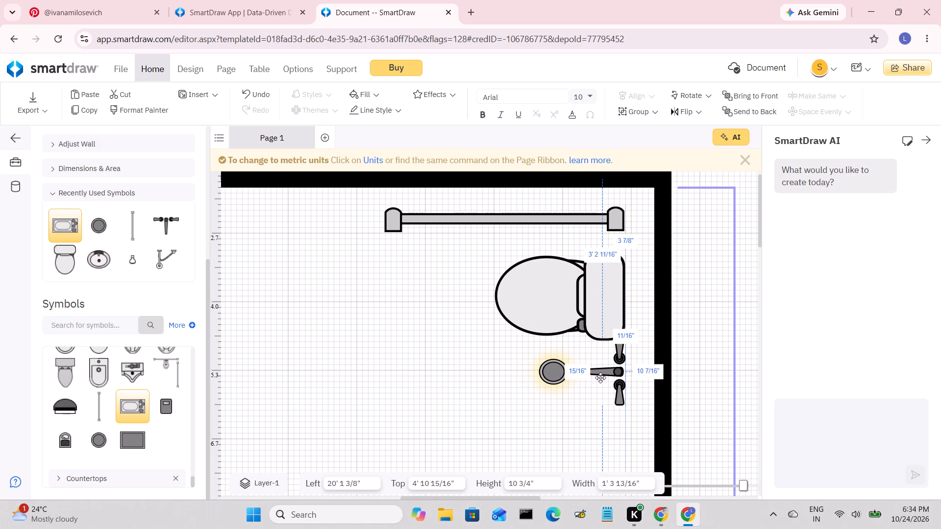
drag(600, 378, 597, 381)
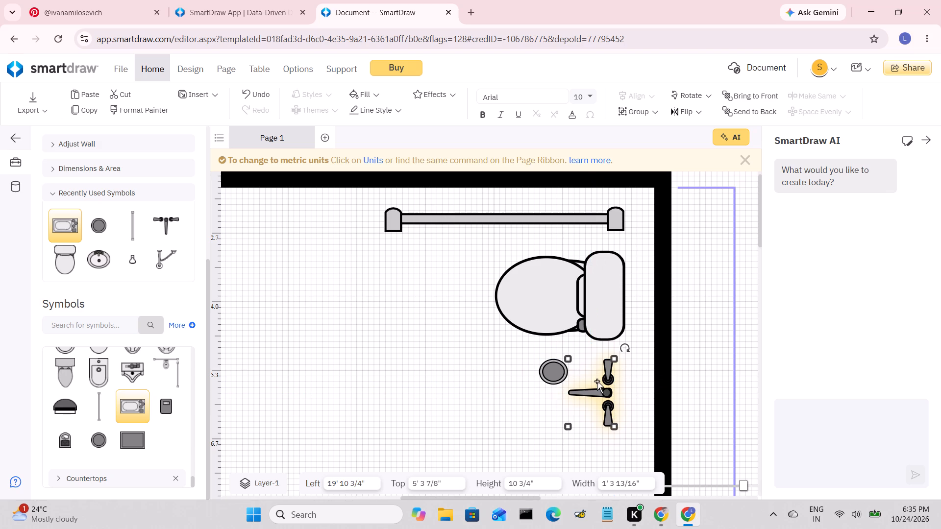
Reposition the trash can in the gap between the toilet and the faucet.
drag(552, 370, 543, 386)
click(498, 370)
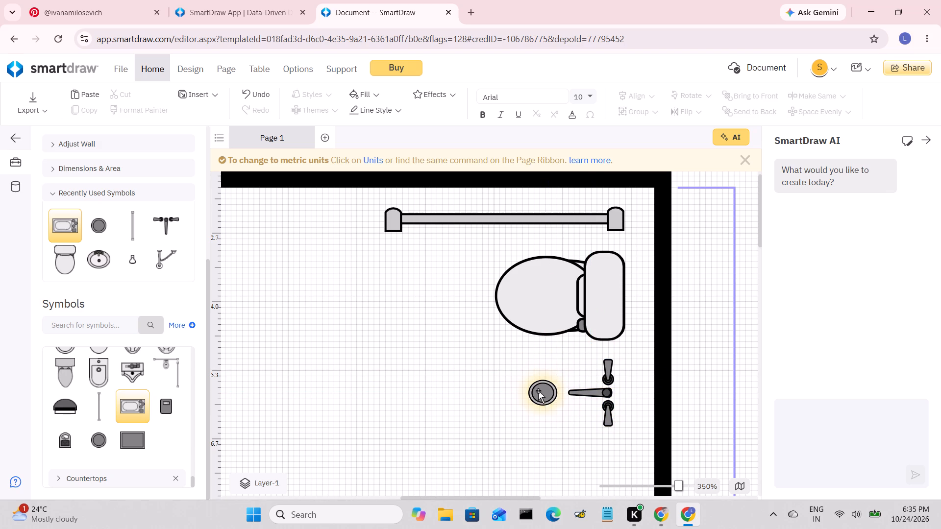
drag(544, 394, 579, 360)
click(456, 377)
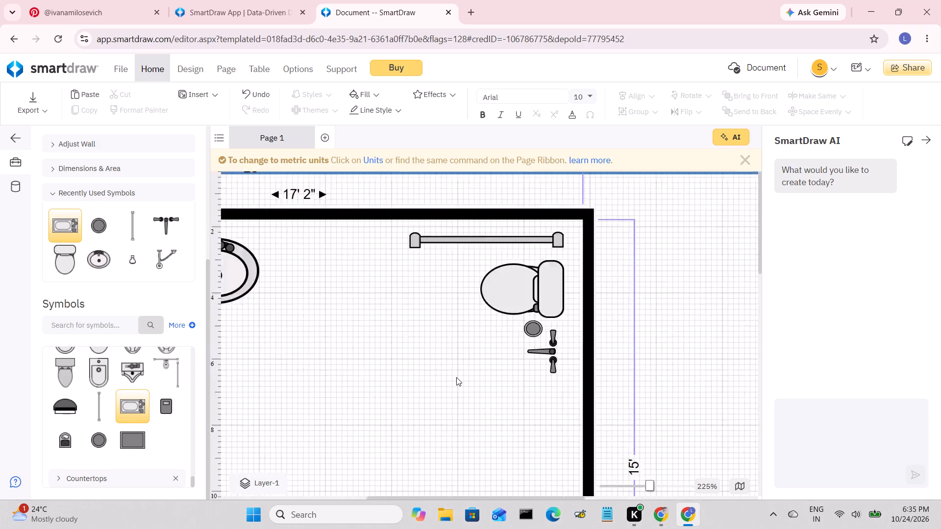
Move the trash can into the open floor near the sink and enlarge it to 10 3/4" wide by 9 5/16" high.
scroll(456, 377, up, 3)
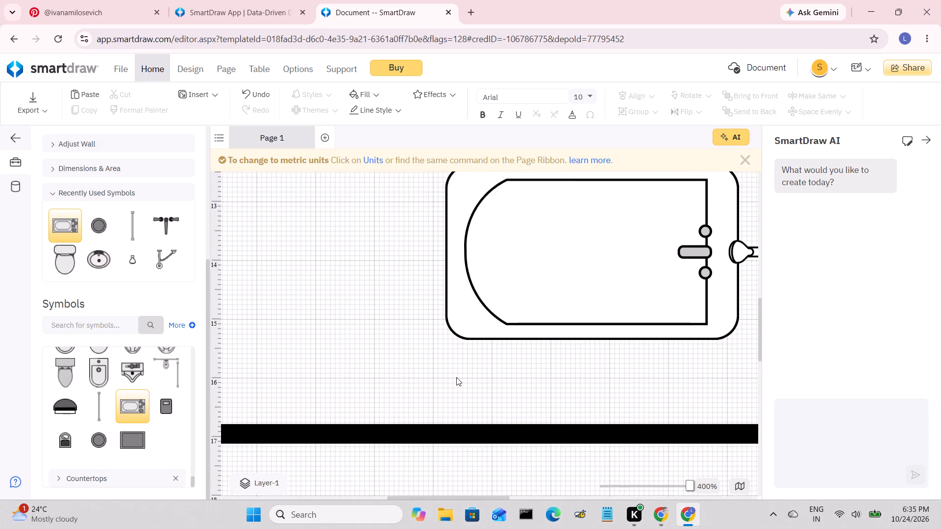
scroll(456, 377, up, 3)
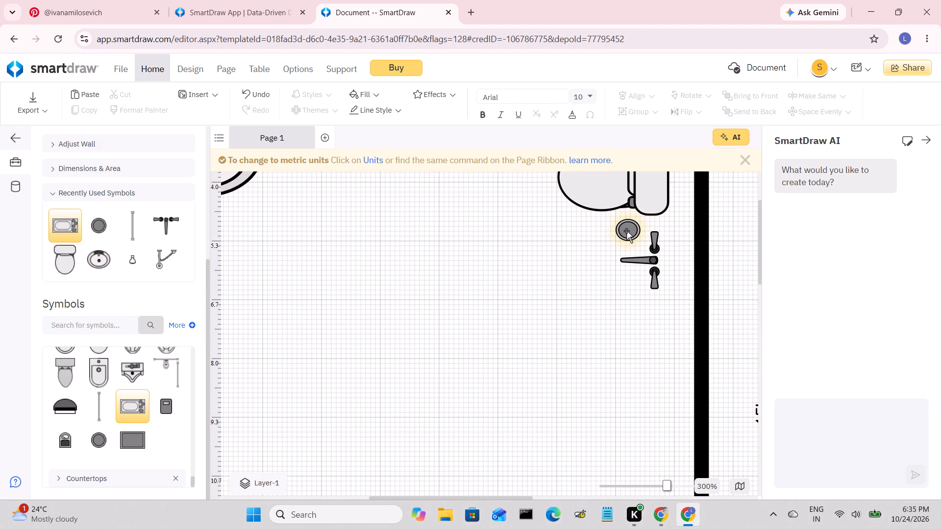
drag(627, 231, 313, 231)
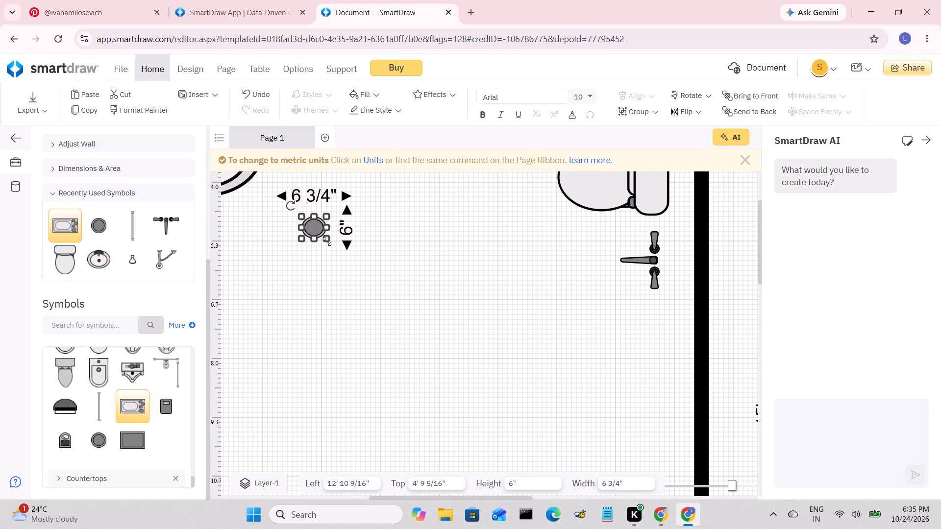
drag(327, 240, 336, 246)
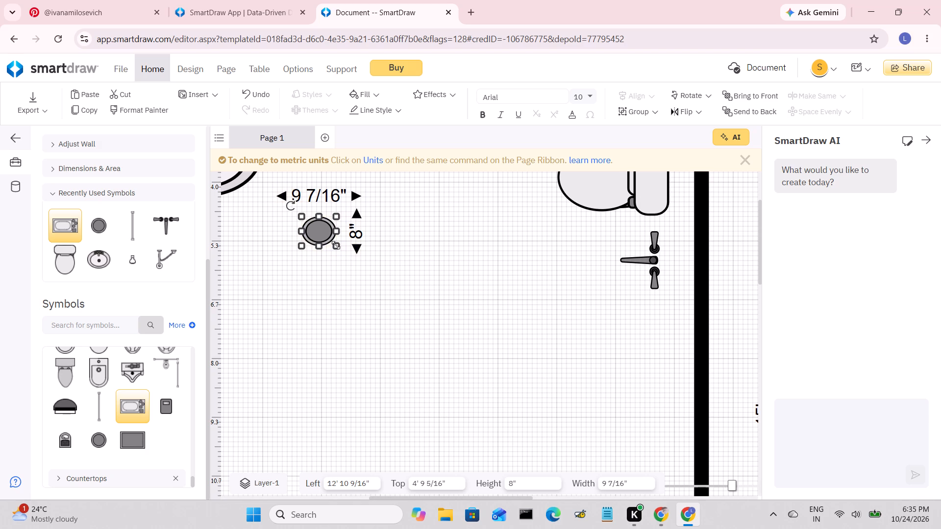
drag(336, 245, 339, 250)
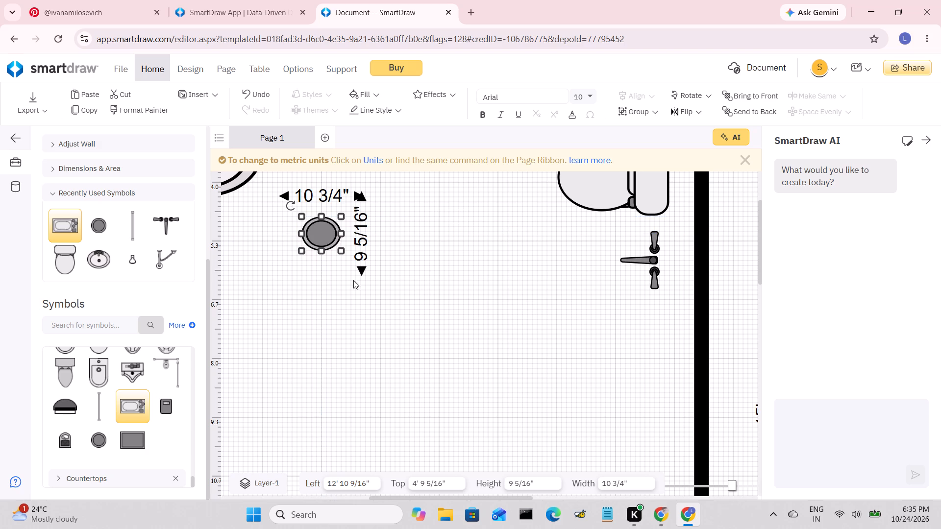
click(353, 285)
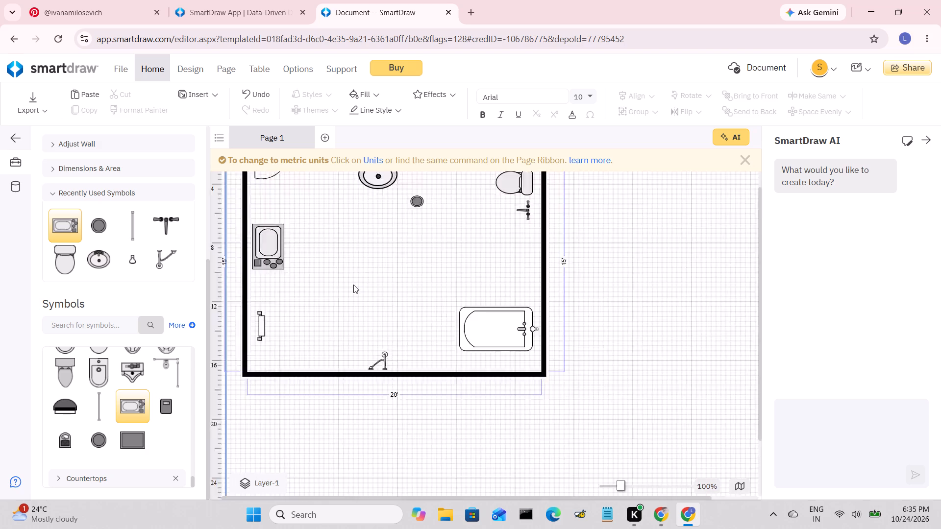
Move the trash can right beside the oval sink, to Left 12' 4" and Top 2' 8".
scroll(353, 285, up, 4)
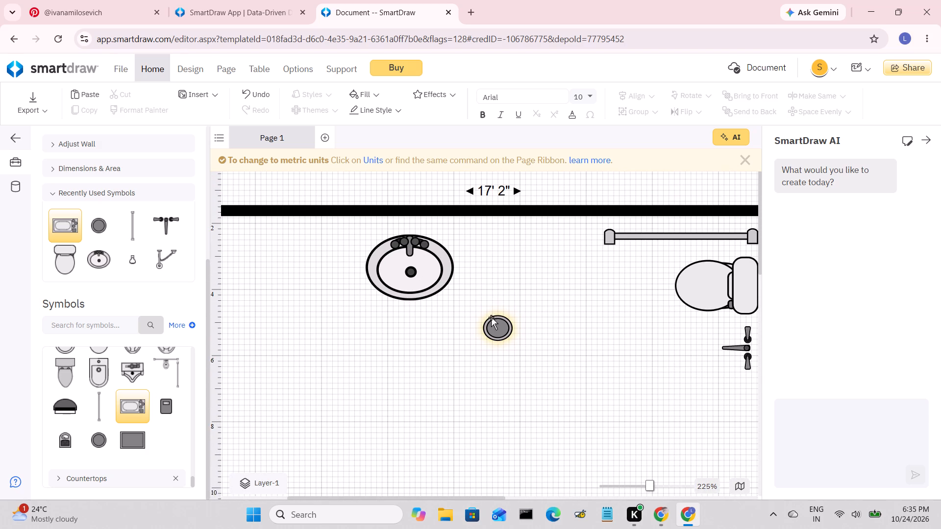
drag(497, 322, 479, 254)
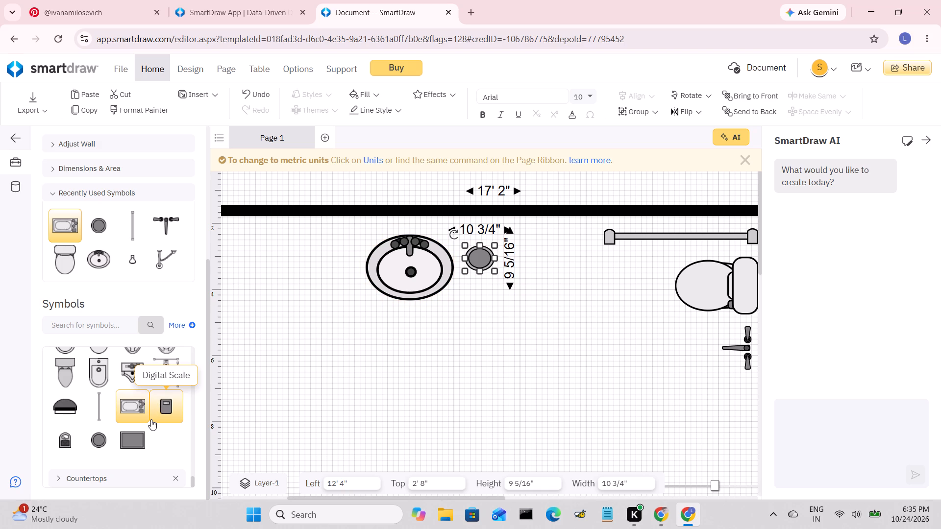
Browse the counter shapes in the Countertops symbol library.
scroll(151, 419, down, 1)
click(93, 484)
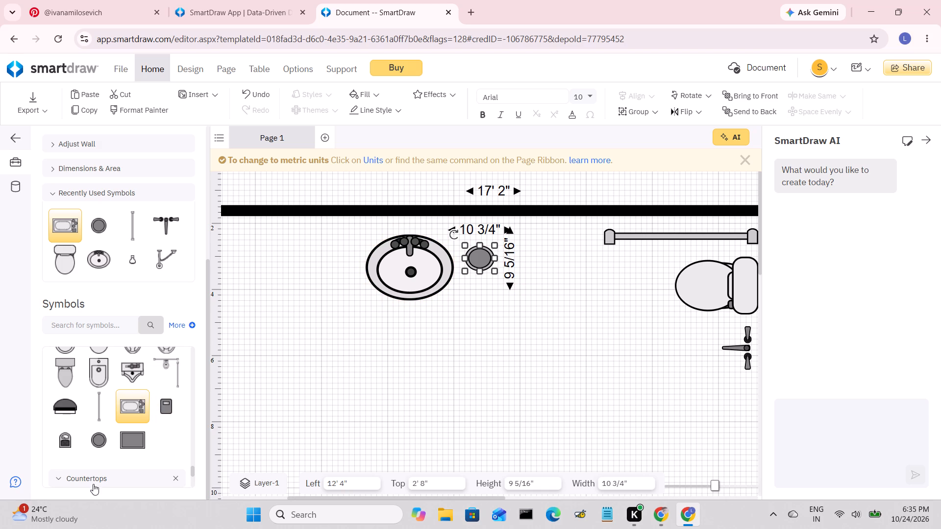
click(93, 477)
click(79, 476)
scroll(103, 436, down, 2)
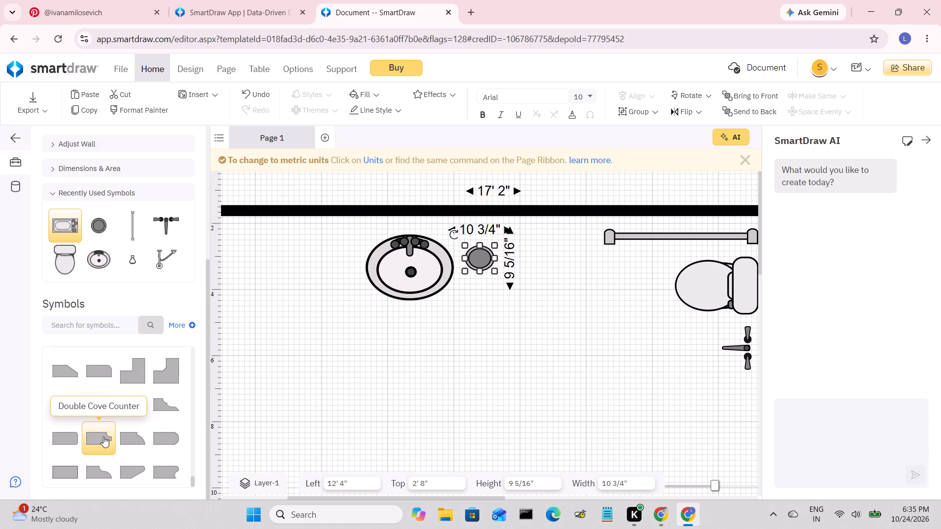
Delete the changing station from beside the room's left wall.
scroll(273, 375, down, 1)
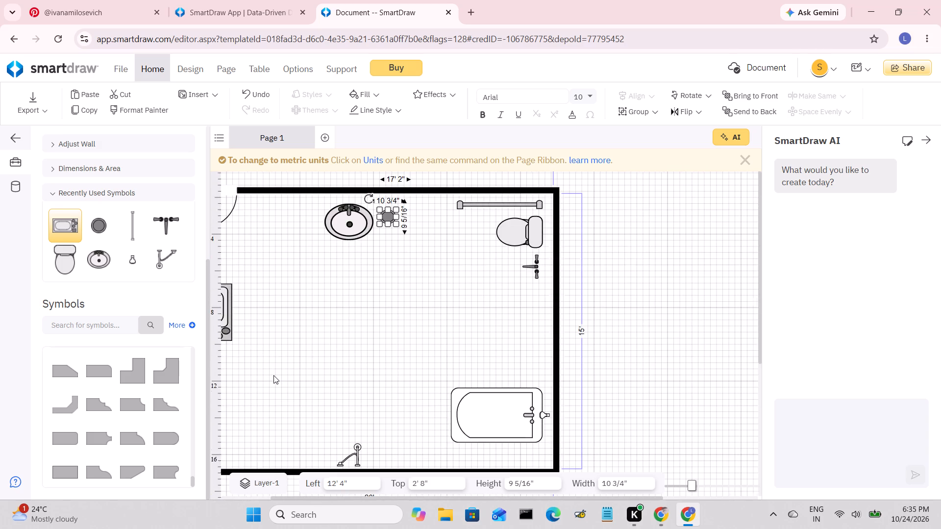
scroll(273, 375, right, 1)
click(268, 273)
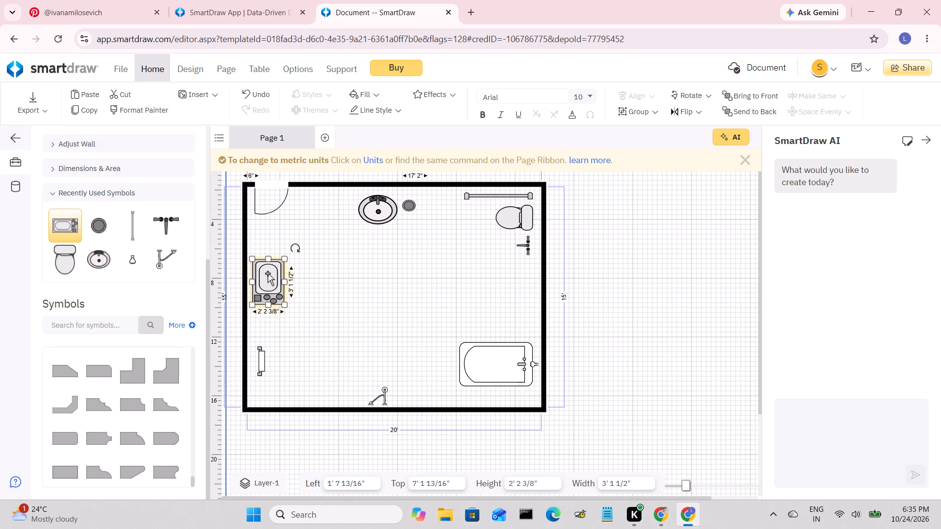
key(Delete)
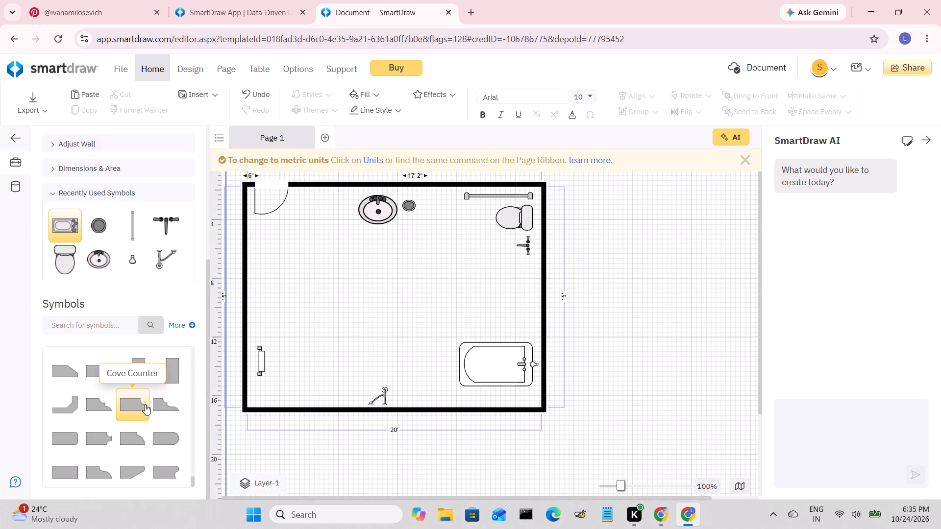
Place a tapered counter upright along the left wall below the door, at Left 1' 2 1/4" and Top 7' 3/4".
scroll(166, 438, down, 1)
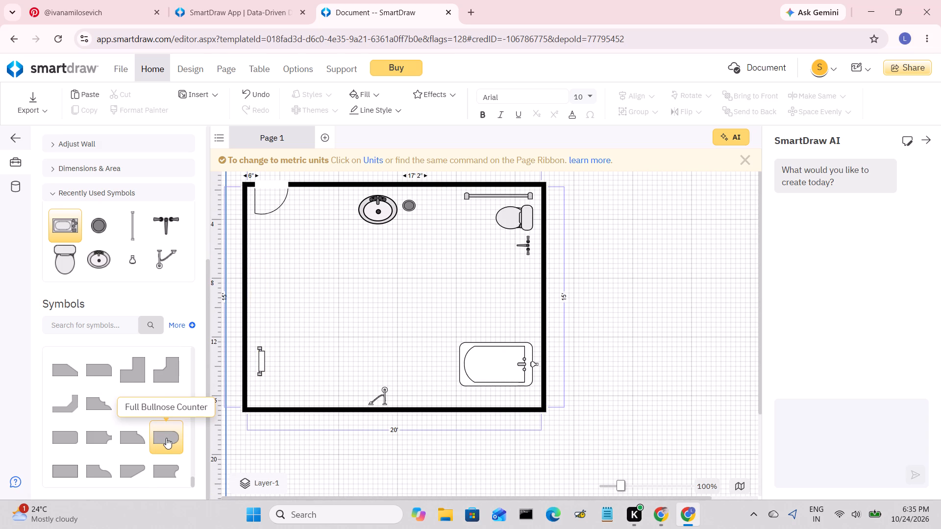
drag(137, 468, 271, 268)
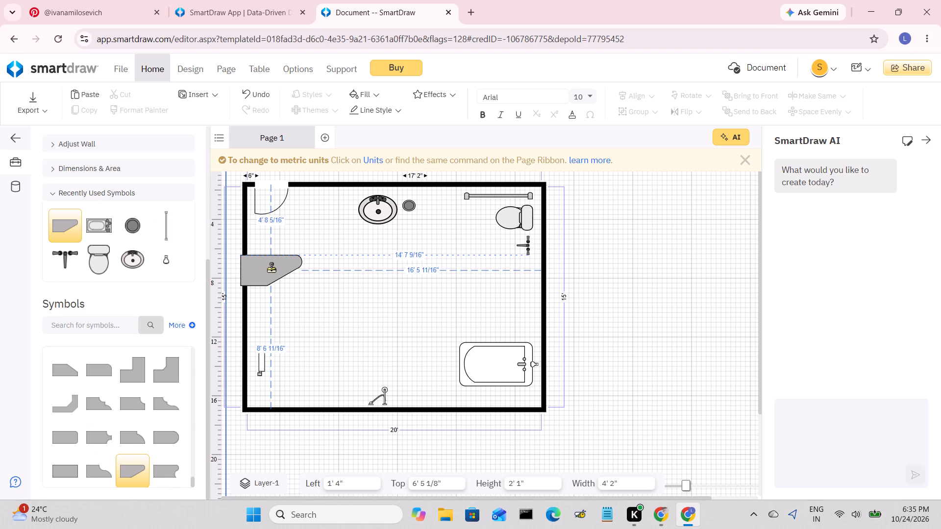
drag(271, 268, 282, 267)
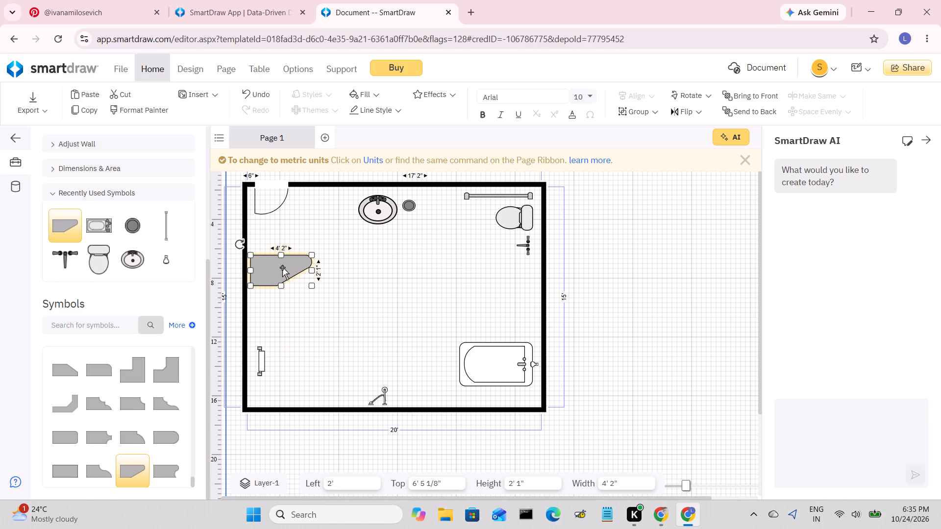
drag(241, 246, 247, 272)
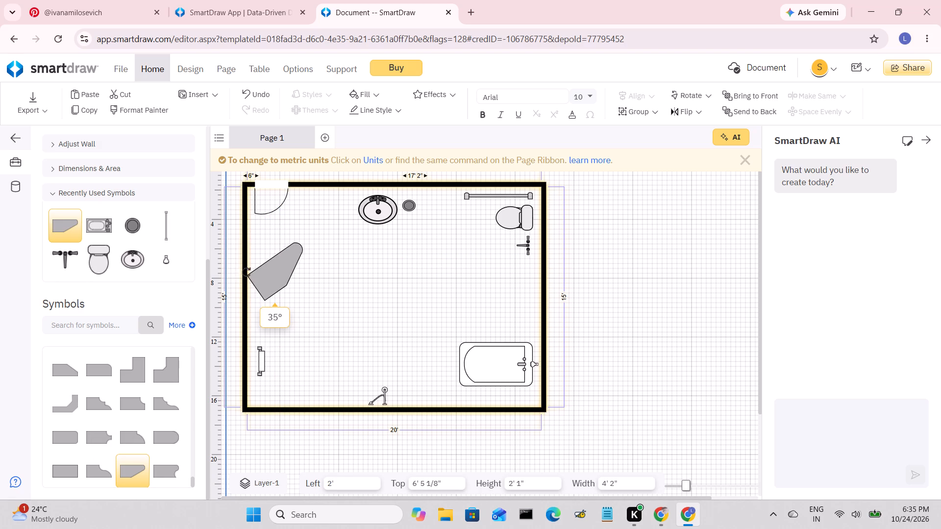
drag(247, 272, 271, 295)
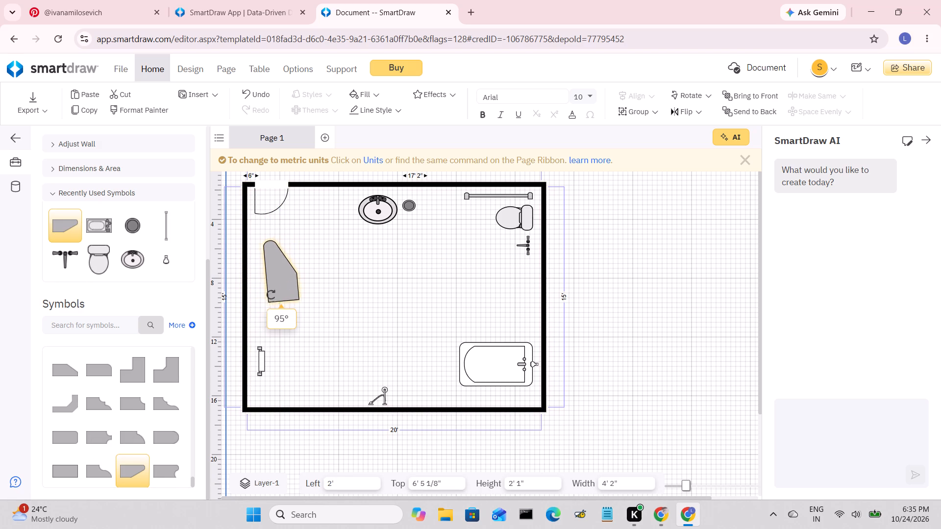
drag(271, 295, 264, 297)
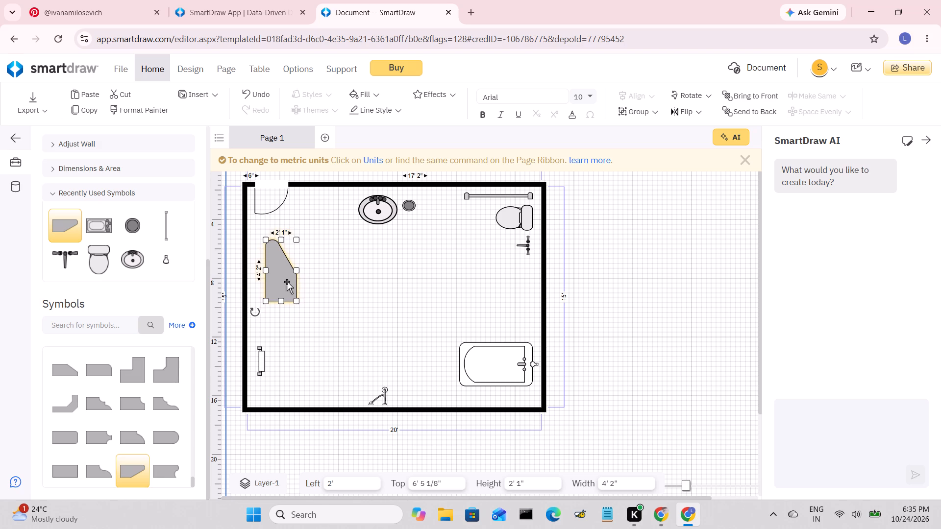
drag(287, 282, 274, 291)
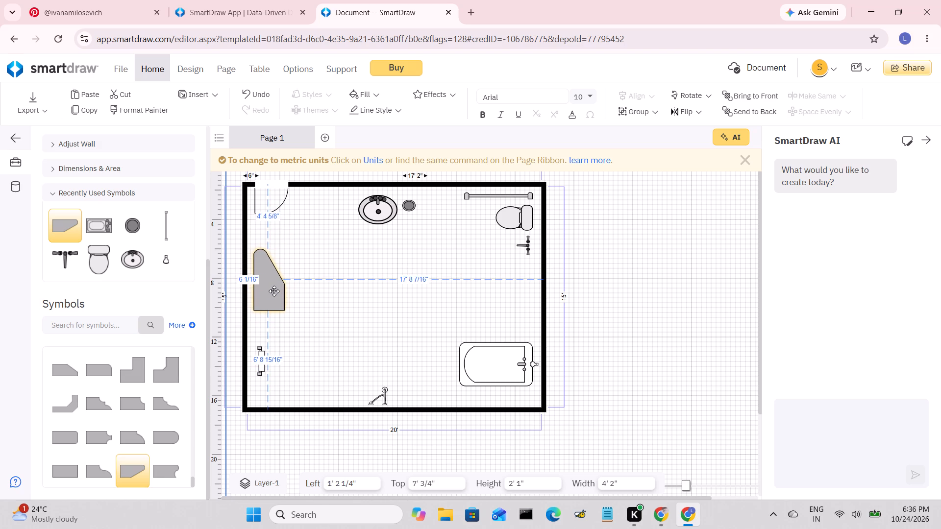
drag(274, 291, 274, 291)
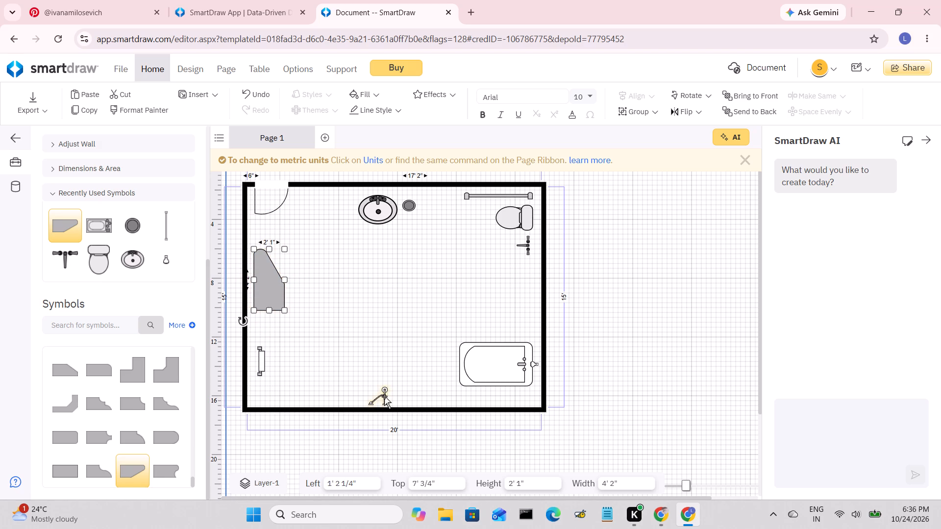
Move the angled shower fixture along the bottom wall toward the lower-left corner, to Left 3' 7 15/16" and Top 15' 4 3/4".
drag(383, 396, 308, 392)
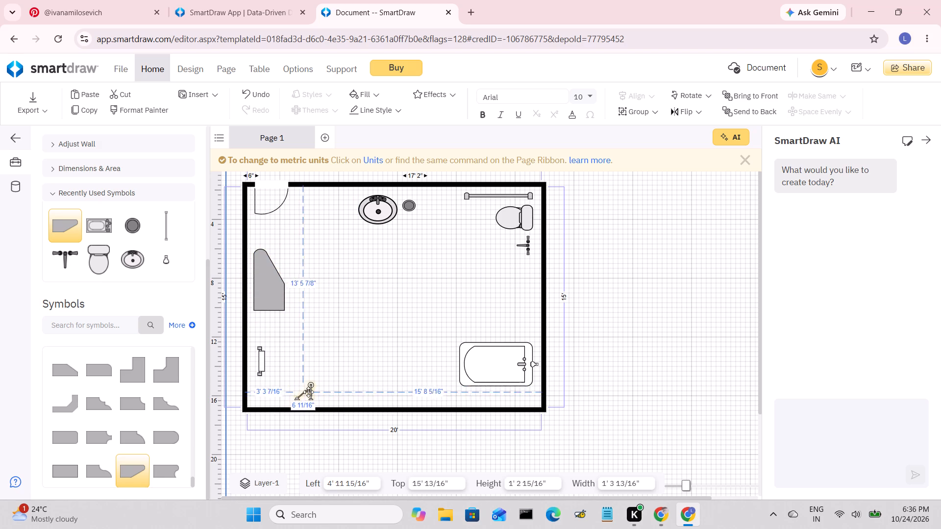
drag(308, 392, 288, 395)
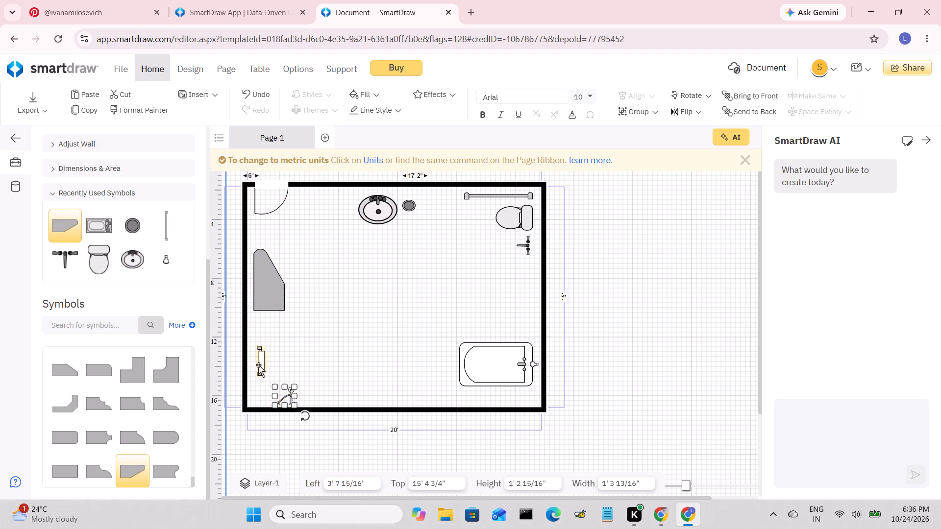
Move the short 2' rail between the door and the sink, rotated to 0°, at Left 7' 4" and Top 2' 2".
drag(259, 364, 357, 222)
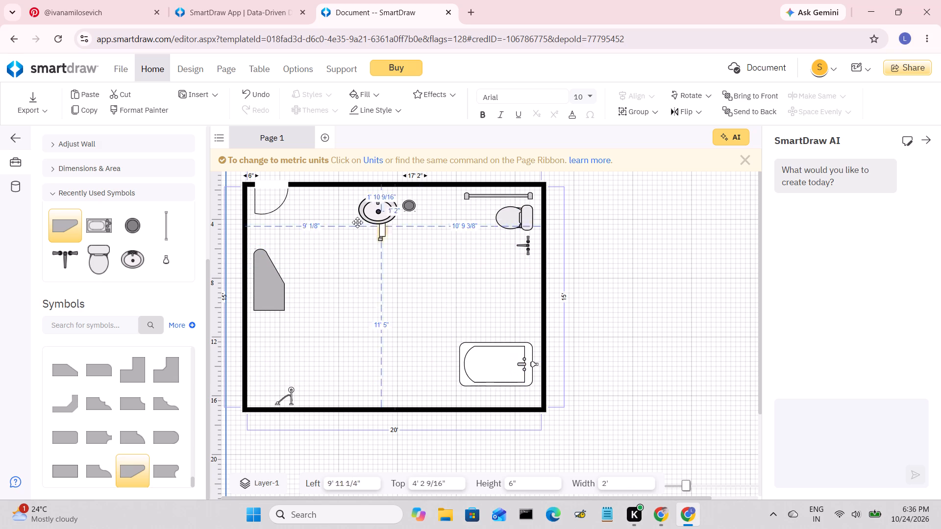
drag(357, 222, 343, 211)
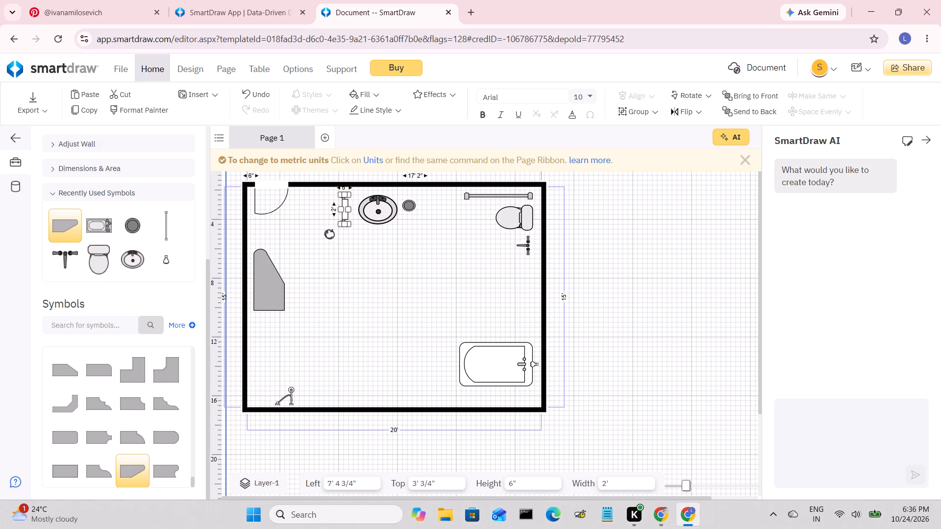
drag(329, 235, 331, 205)
drag(331, 205, 331, 201)
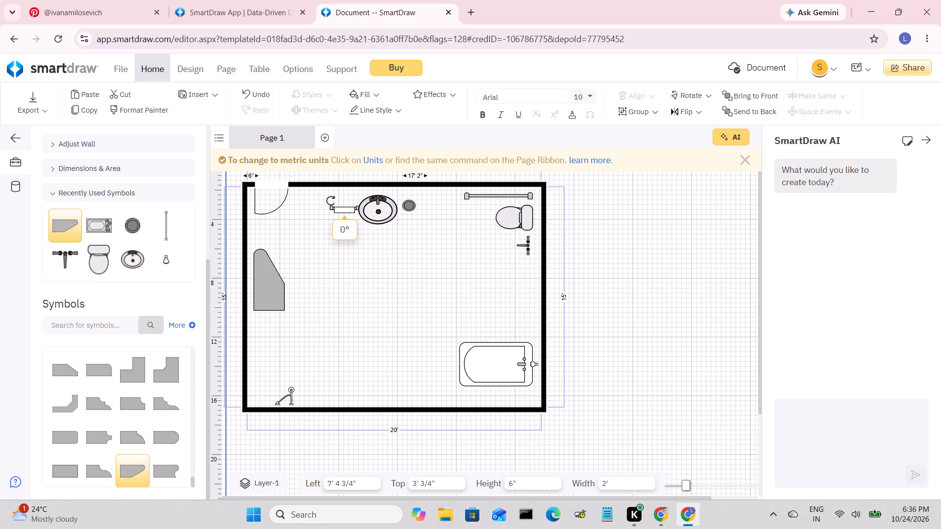
drag(331, 201, 331, 201)
click(340, 257)
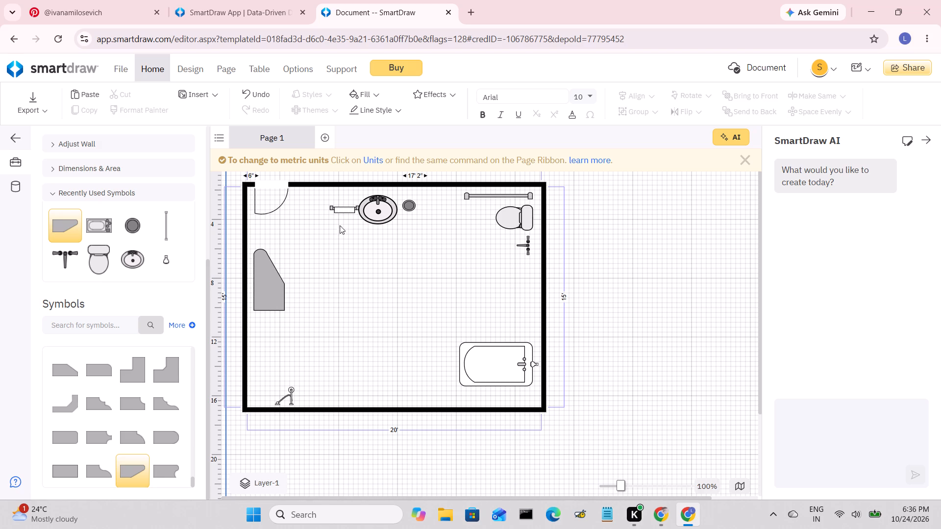
drag(345, 212, 345, 203)
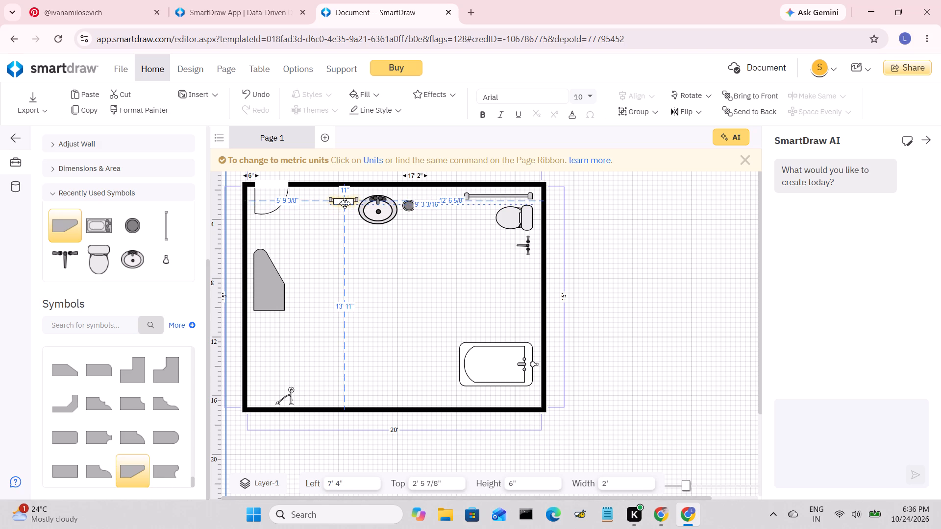
drag(345, 203, 344, 201)
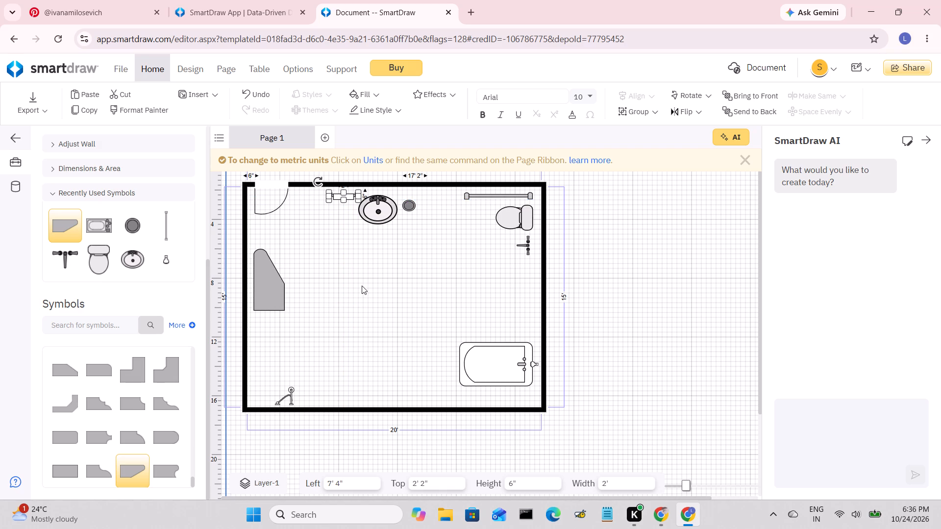
click(362, 286)
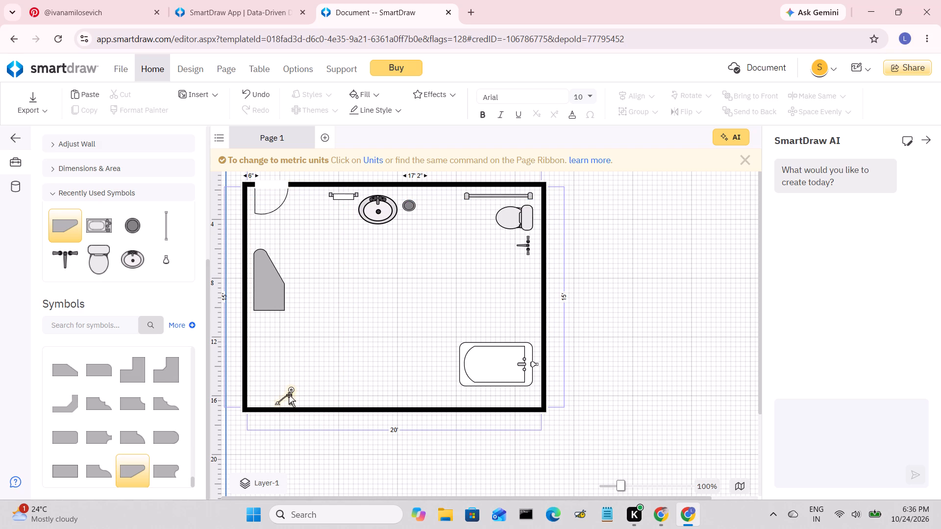
Delete the angled shower fixture from the layout.
drag(289, 395, 388, 351)
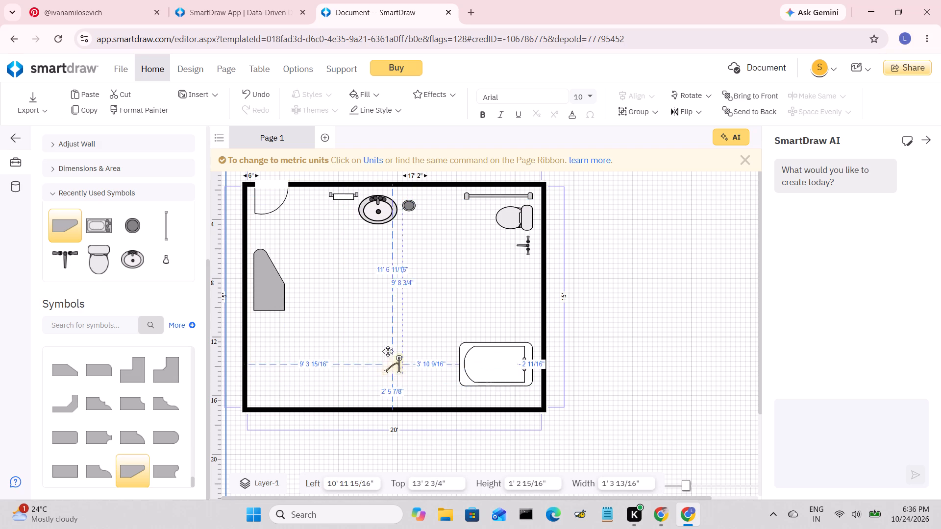
drag(388, 351, 478, 293)
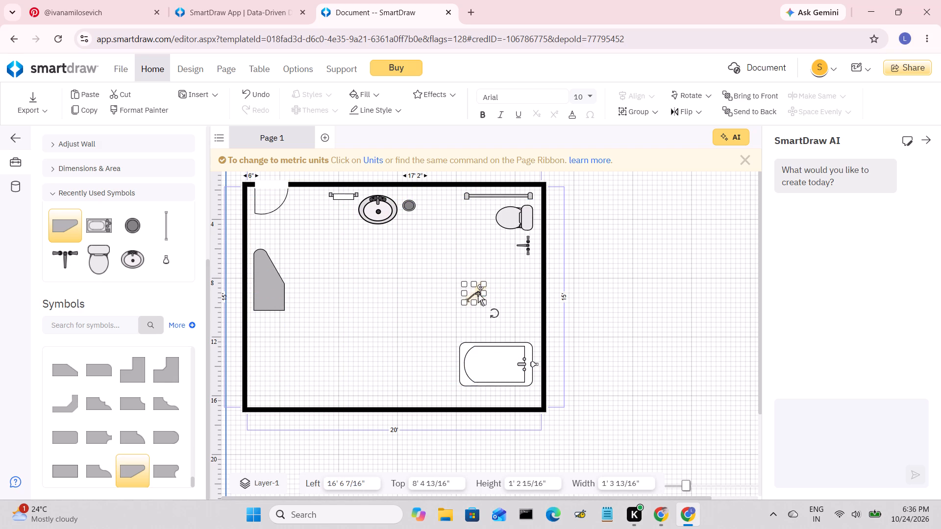
key(Delete)
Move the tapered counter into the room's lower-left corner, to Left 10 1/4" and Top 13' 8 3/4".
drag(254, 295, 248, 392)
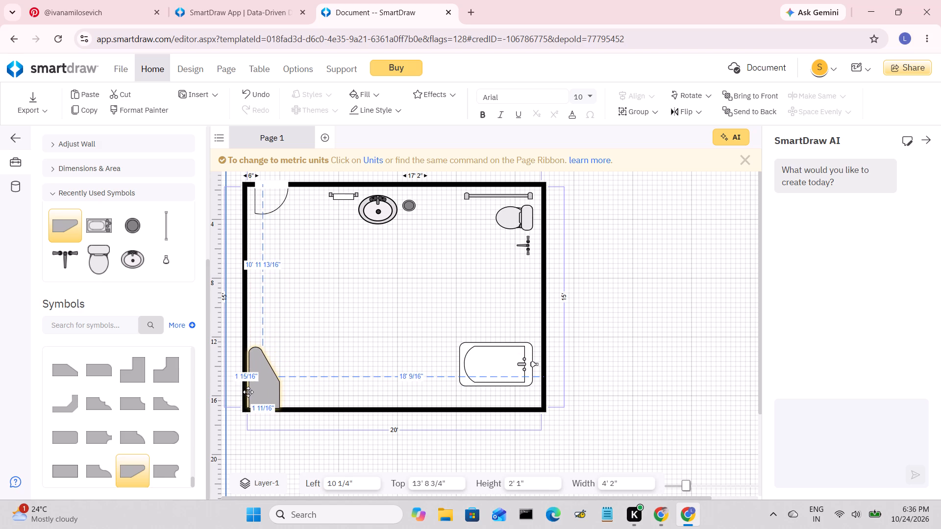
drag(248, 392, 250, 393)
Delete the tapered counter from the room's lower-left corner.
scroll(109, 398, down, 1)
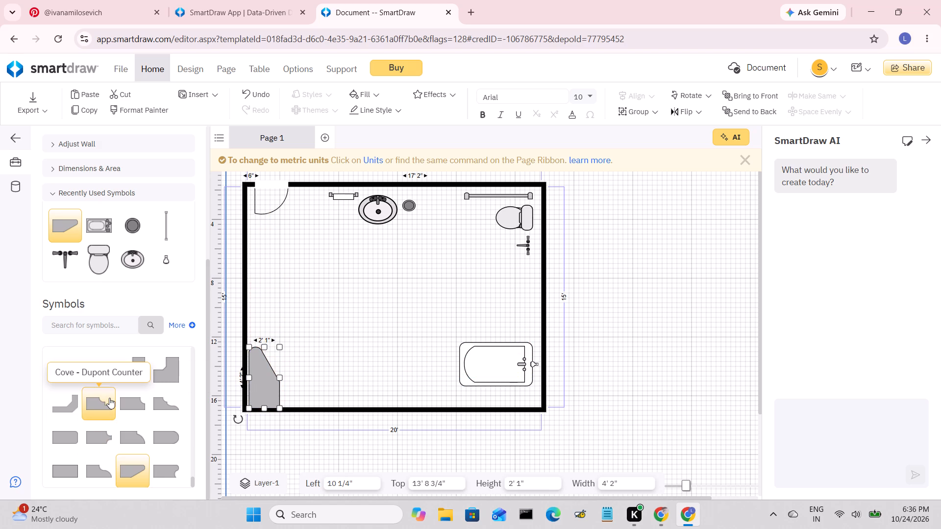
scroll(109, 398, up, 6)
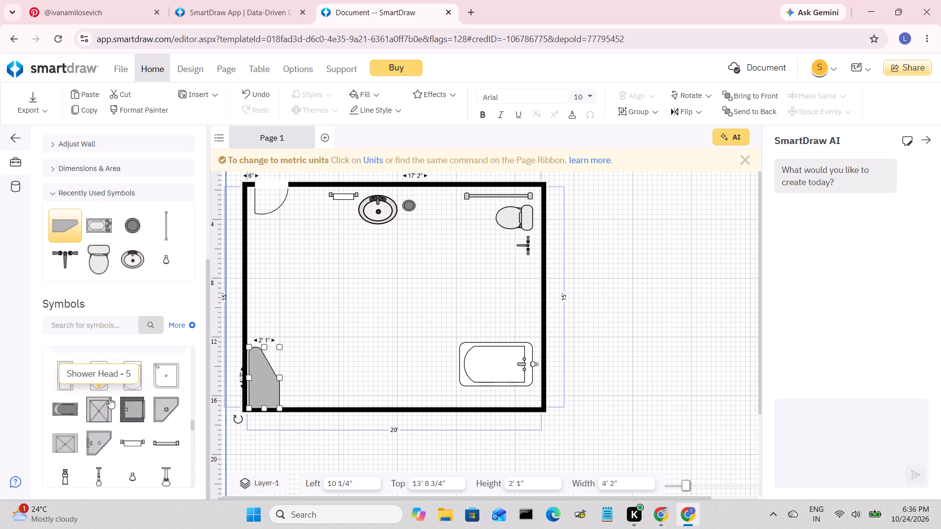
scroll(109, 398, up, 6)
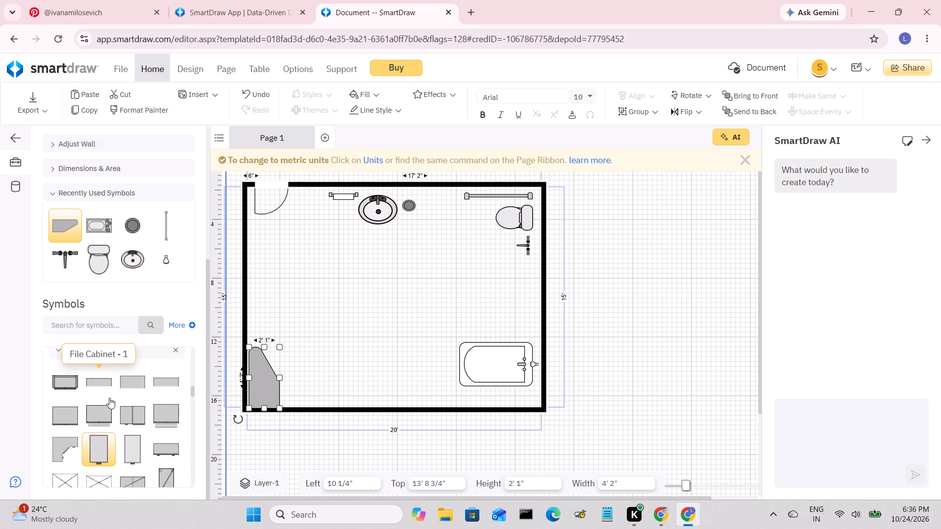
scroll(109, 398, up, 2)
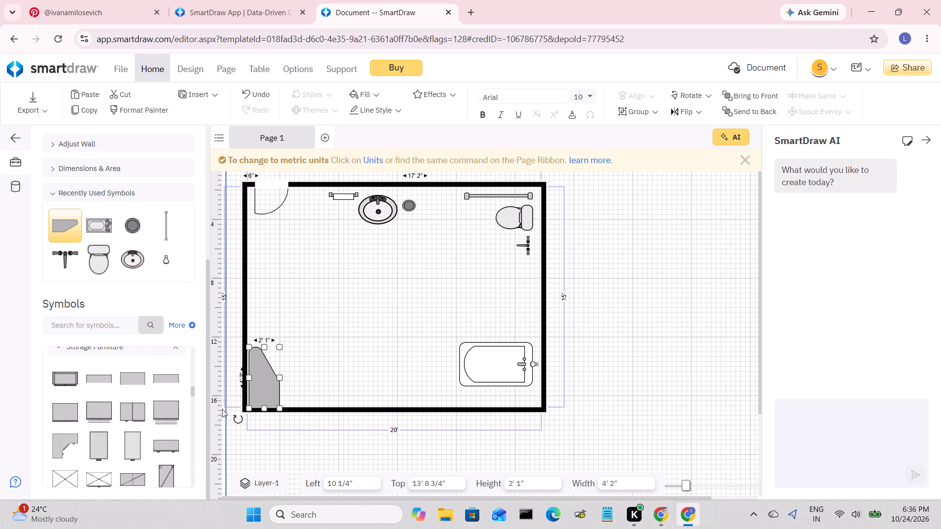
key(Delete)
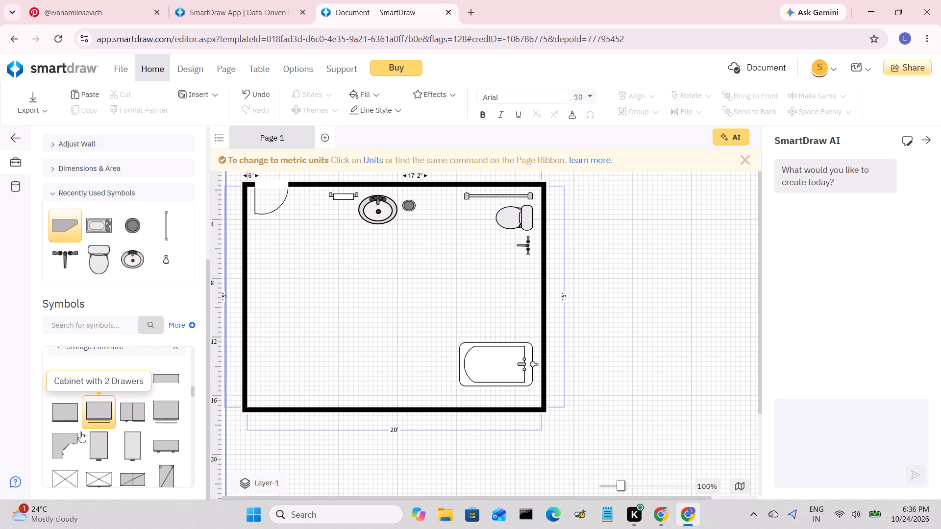
Place the corner cabinet in the room's lower-left corner, rotated a quarter turn counterclockwise, at Left 1' 8 1/4" and Top 12' 4 1/4".
drag(70, 438, 285, 371)
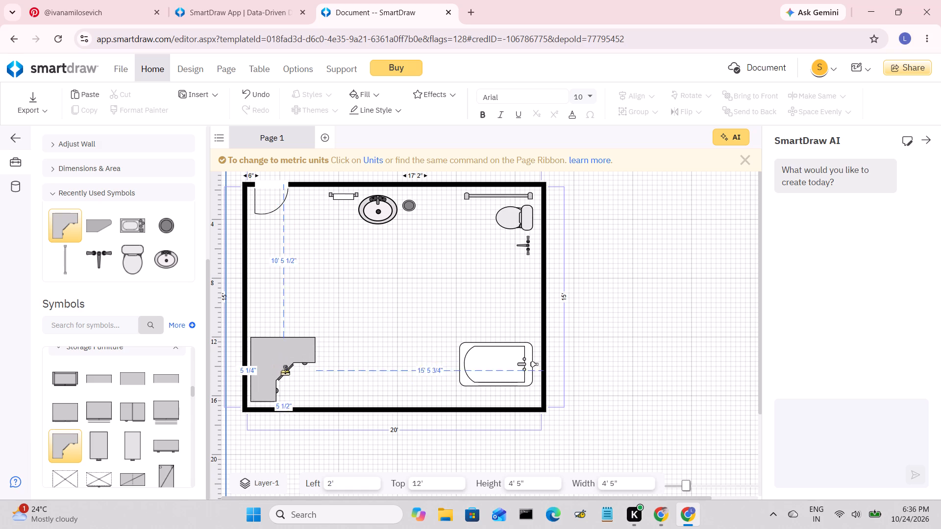
drag(285, 371, 284, 374)
drag(239, 330, 239, 333)
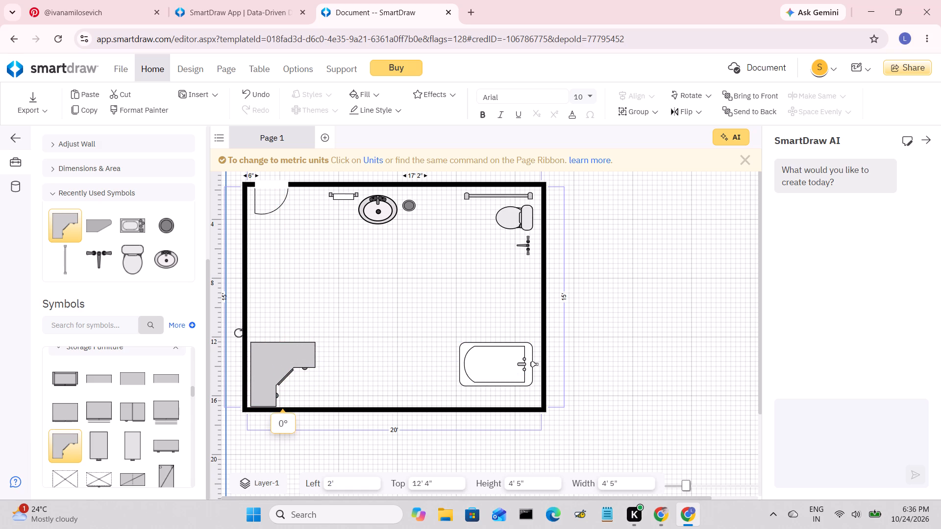
drag(239, 333, 259, 400)
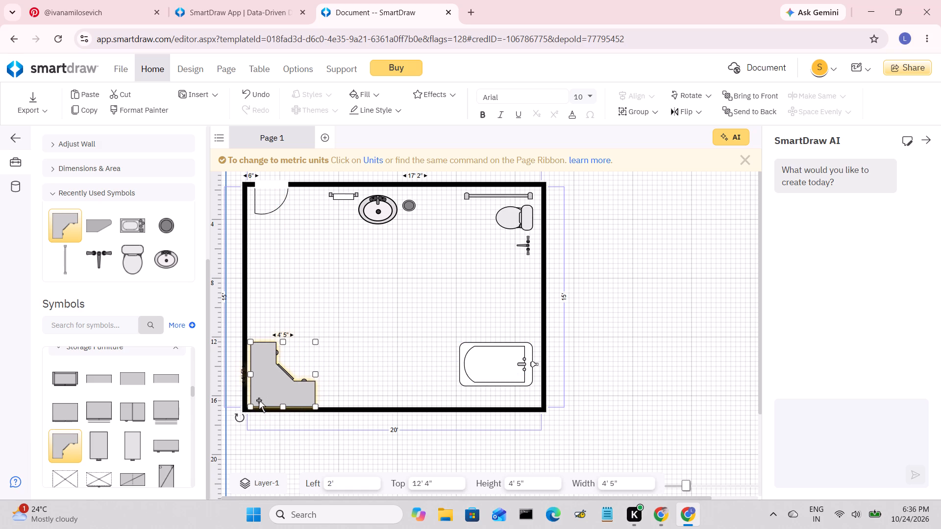
click(262, 393)
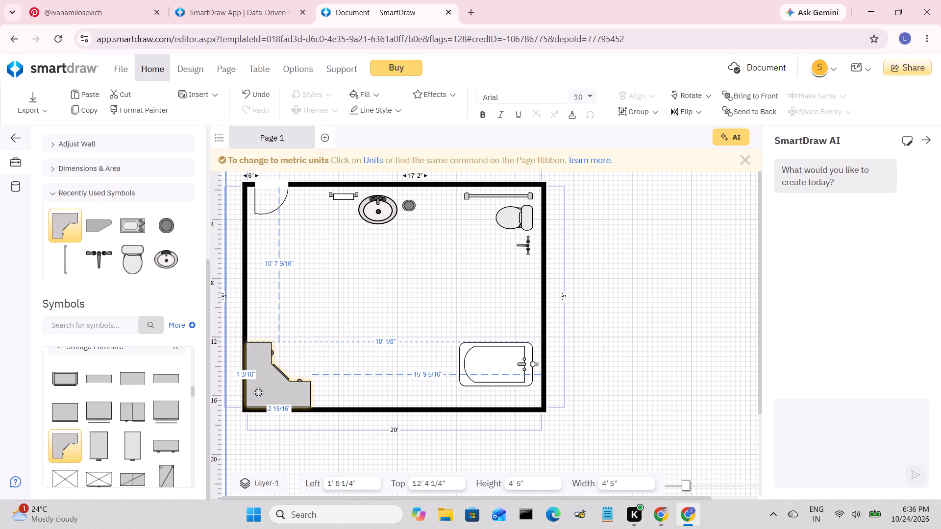
click(386, 351)
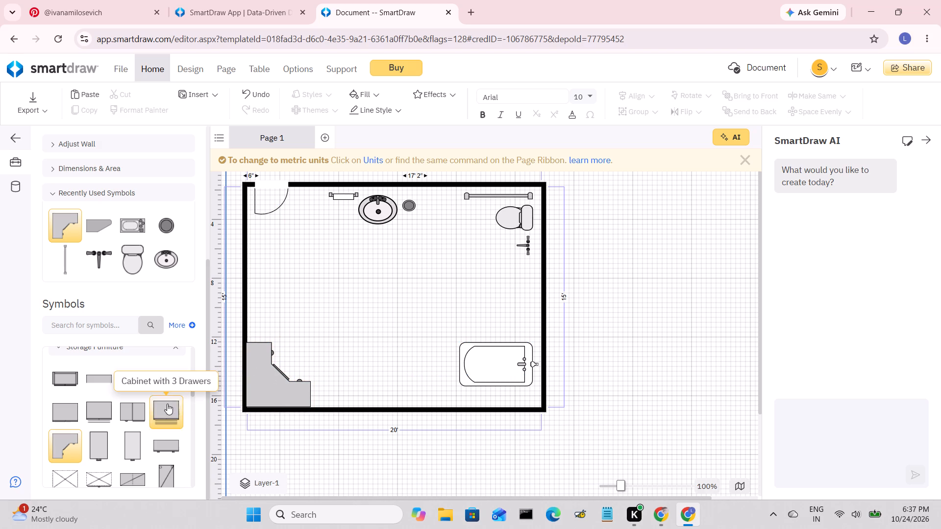
Insert a Bay Window (30 Degree) into the room's lower wall between the corner cabinet and the bathtub, at Left 6' 8".
scroll(118, 427, up, 1)
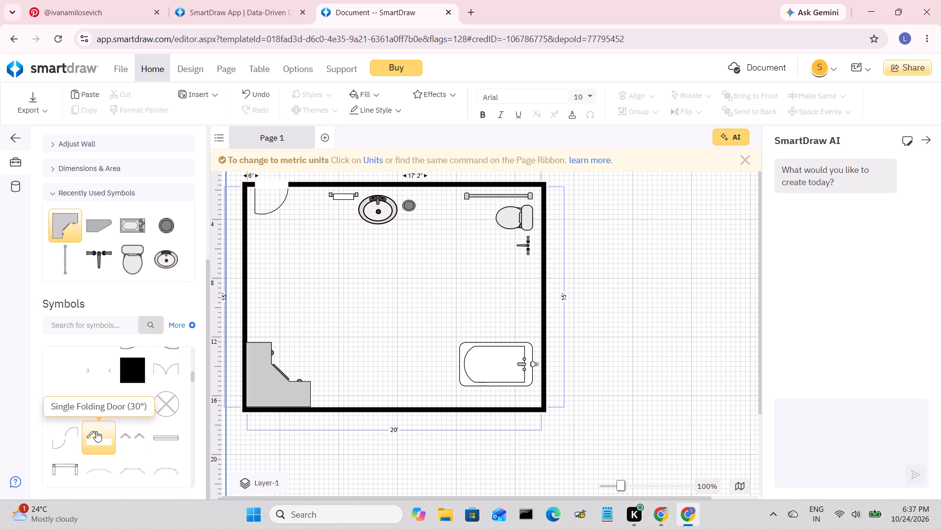
click(96, 431)
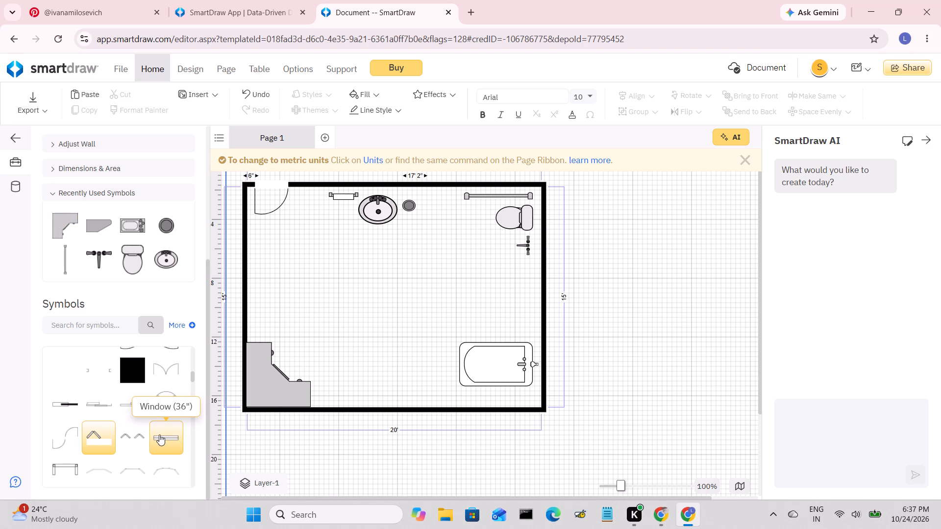
scroll(140, 416, up, 1)
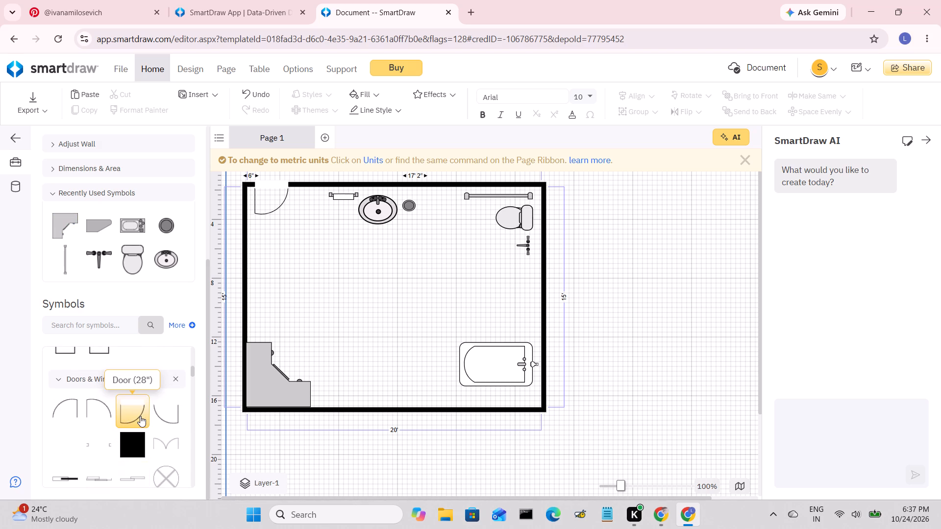
scroll(140, 416, up, 2)
scroll(140, 416, down, 2)
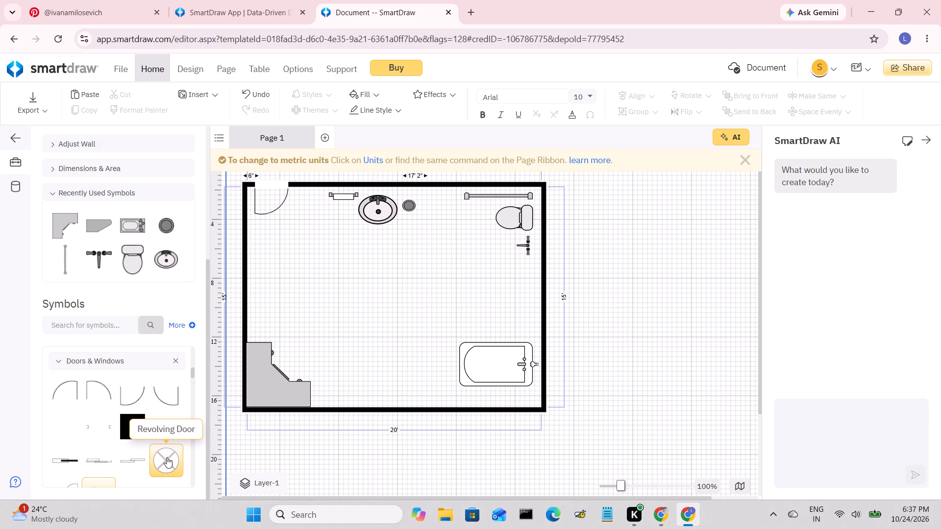
scroll(167, 457, down, 1)
scroll(132, 428, down, 1)
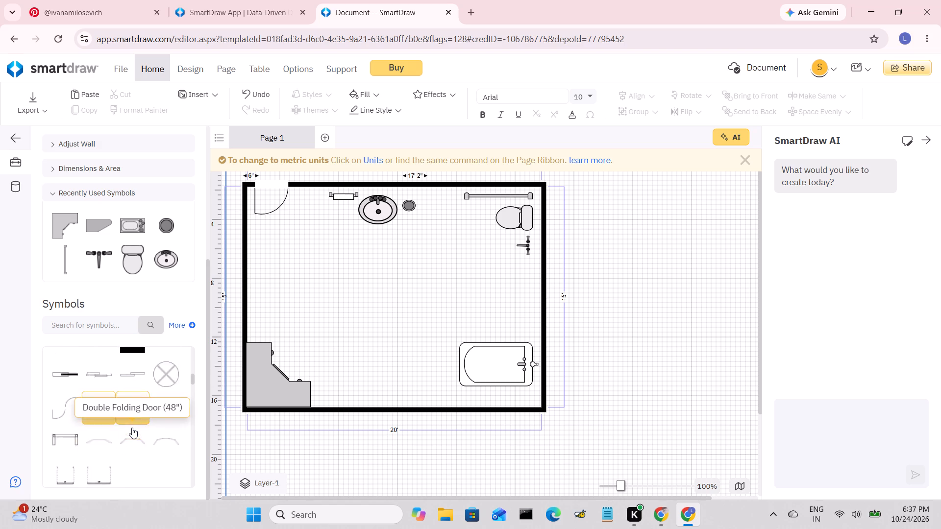
scroll(132, 428, down, 1)
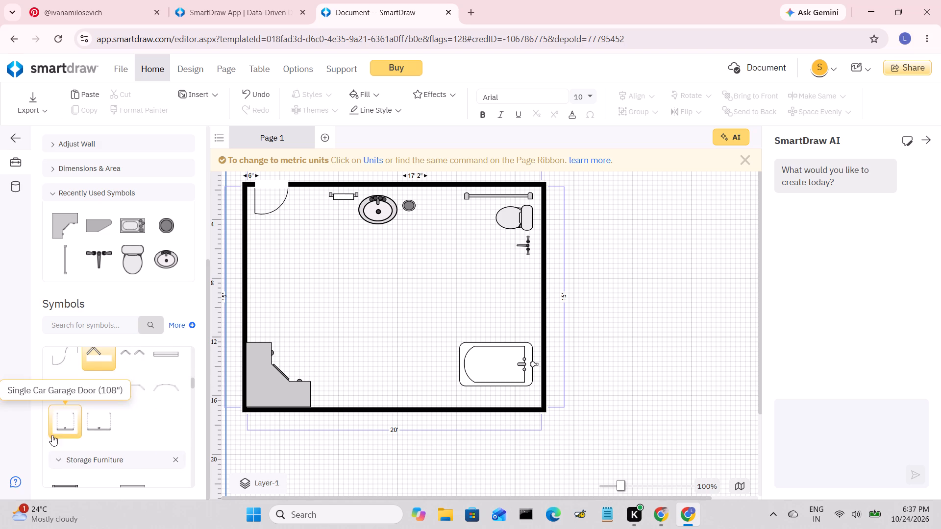
scroll(122, 400, up, 1)
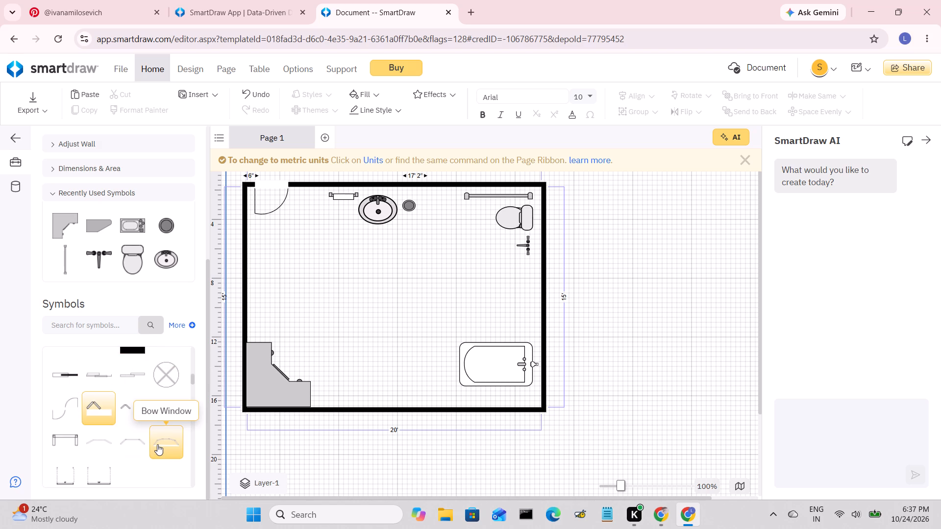
click(102, 439)
drag(102, 439, 405, 391)
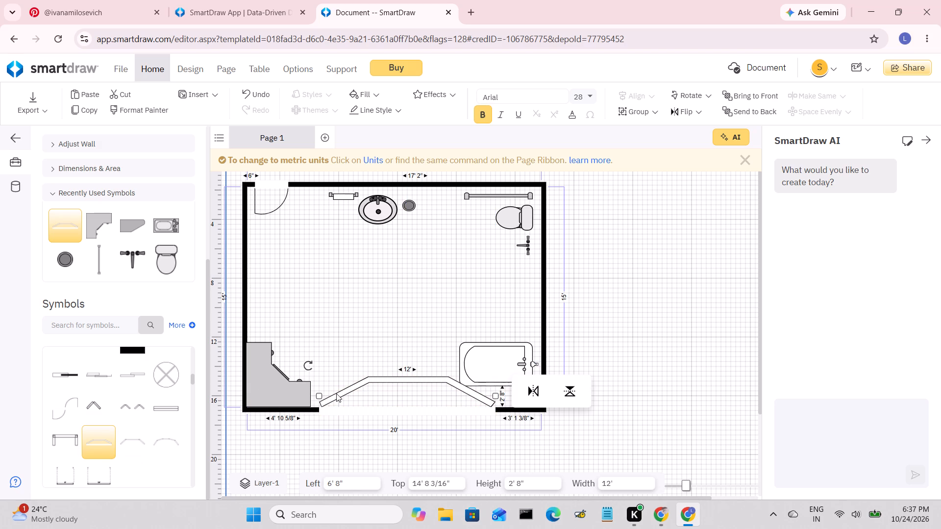
Narrow the bay window to a width of 3' and shift it along the lower wall to Left 10' 6".
drag(495, 395, 467, 395)
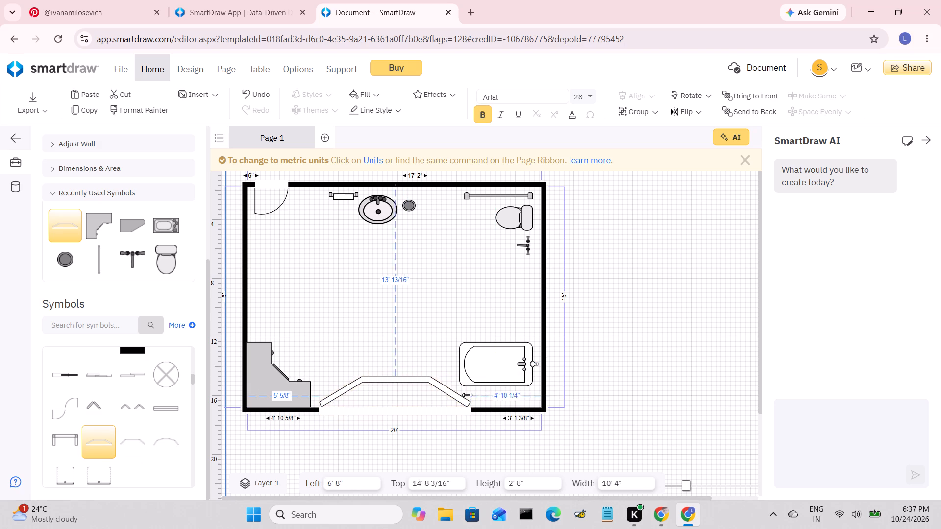
drag(467, 395, 393, 401)
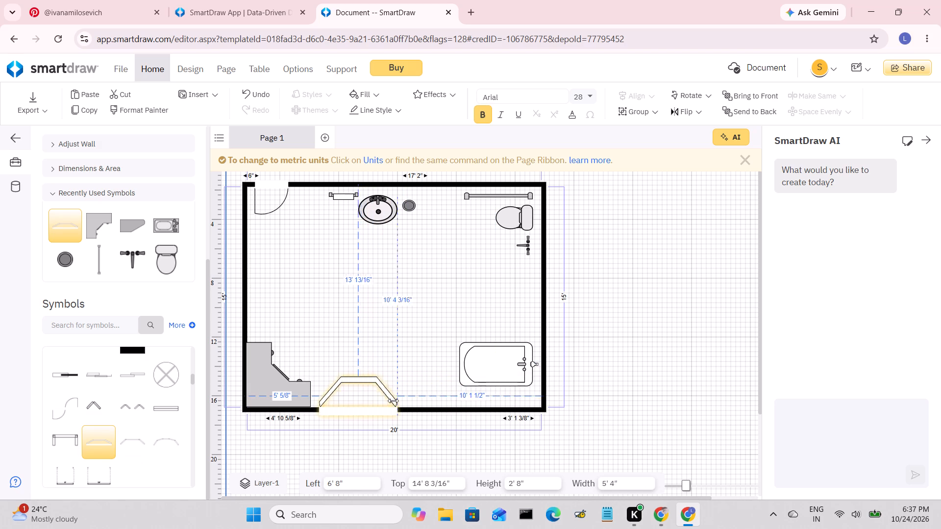
drag(393, 401, 364, 399)
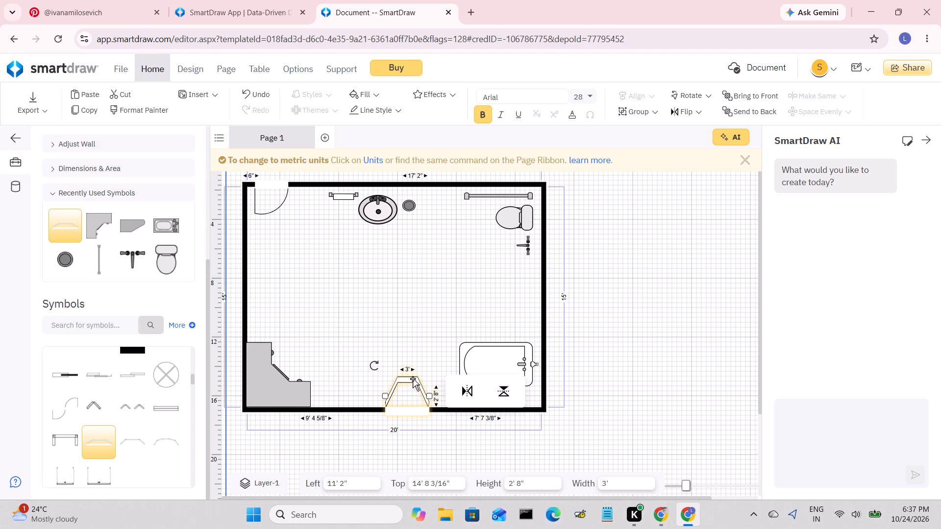
drag(412, 379, 402, 381)
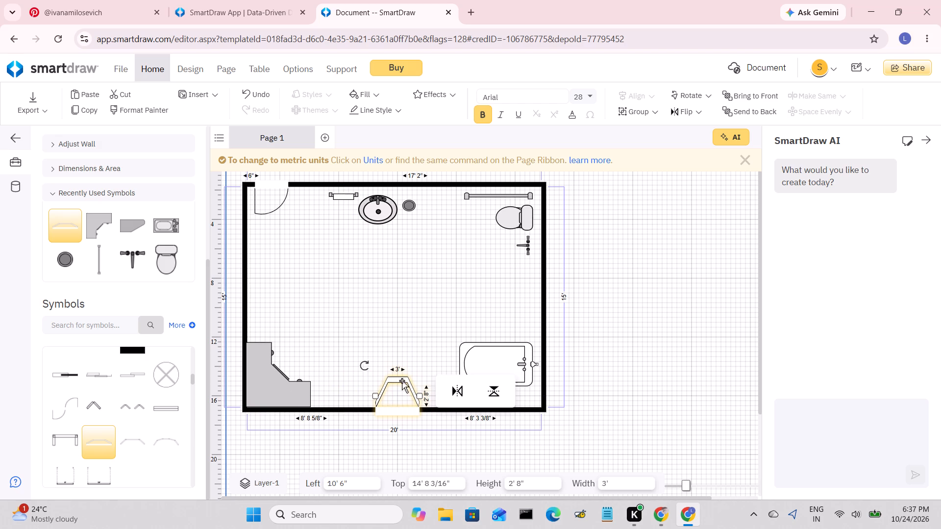
click(628, 315)
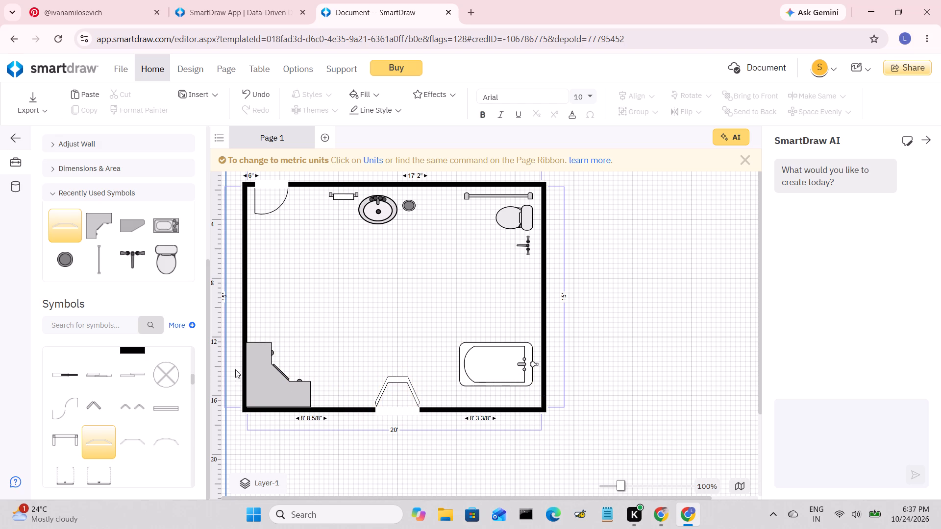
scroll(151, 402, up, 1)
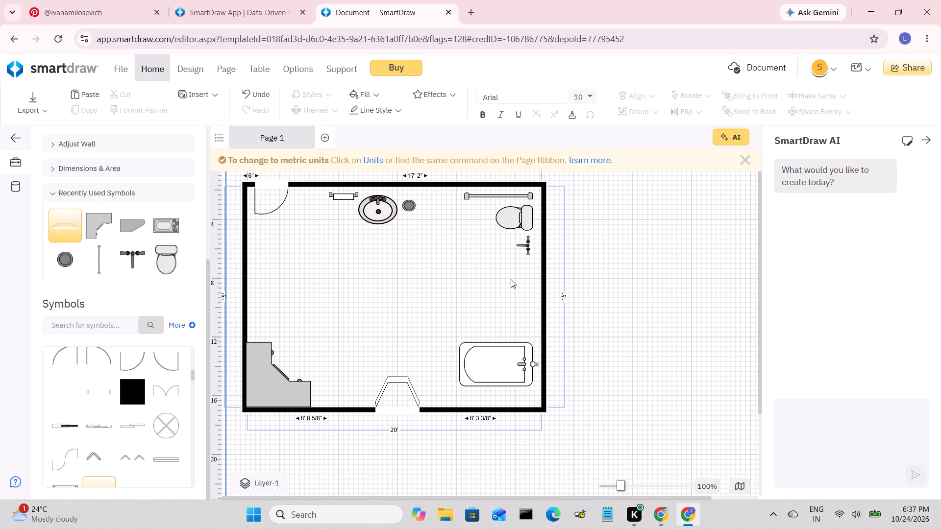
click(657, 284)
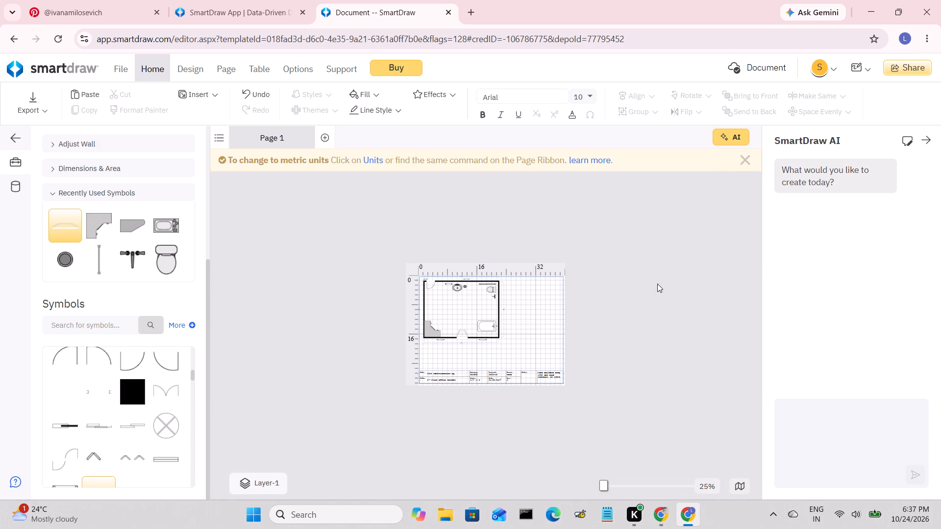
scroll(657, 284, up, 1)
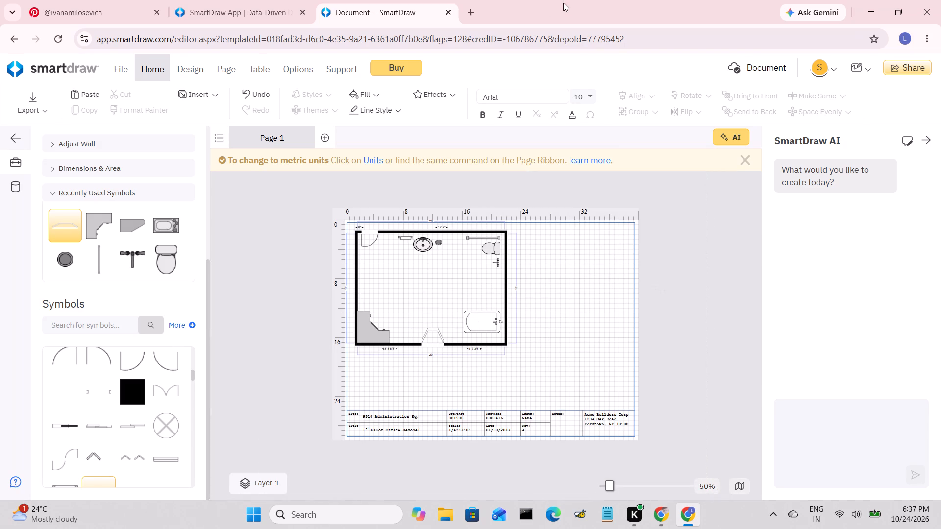
Close the bathroom layout document and the SmartDraw floor plan templates page.
click(449, 11)
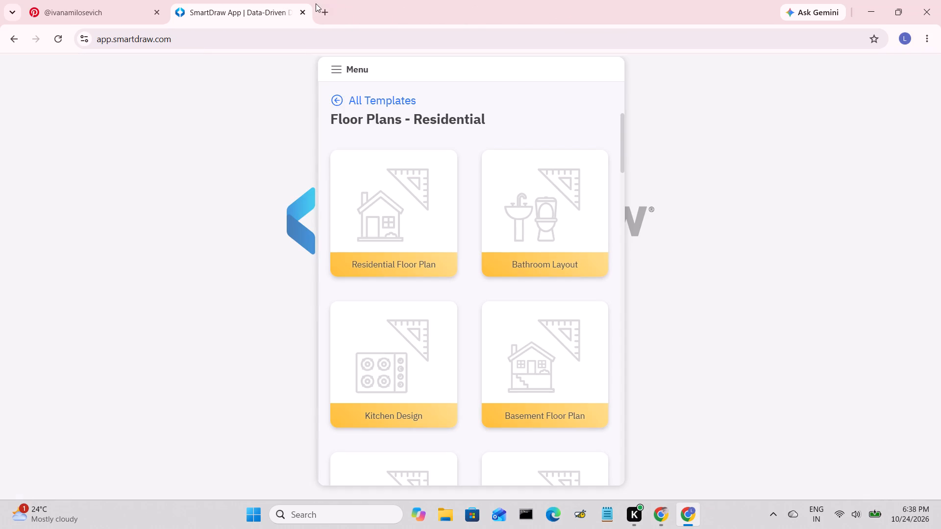
click(305, 10)
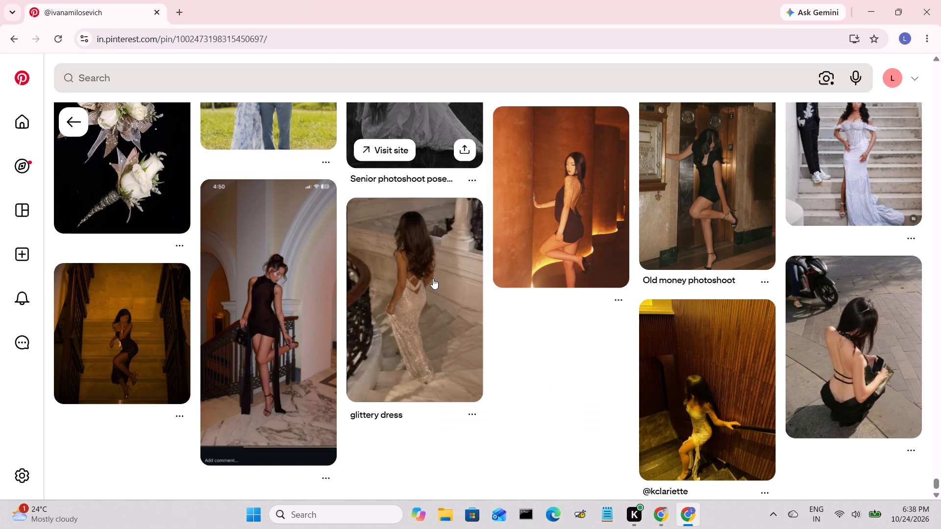